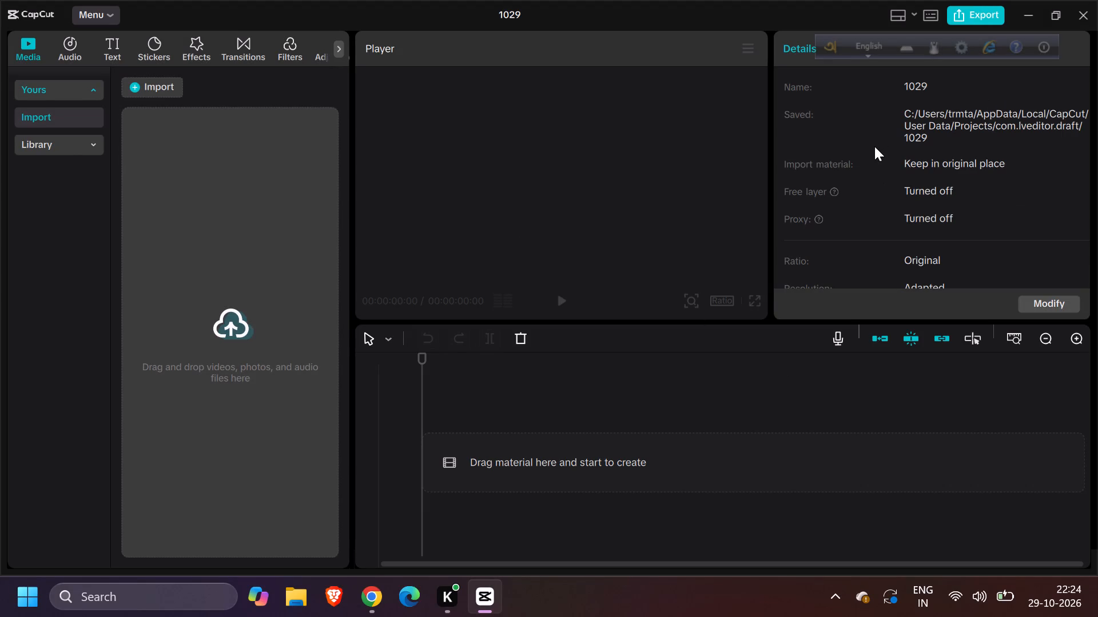
Open the audio library for the empty project.
click(69, 54)
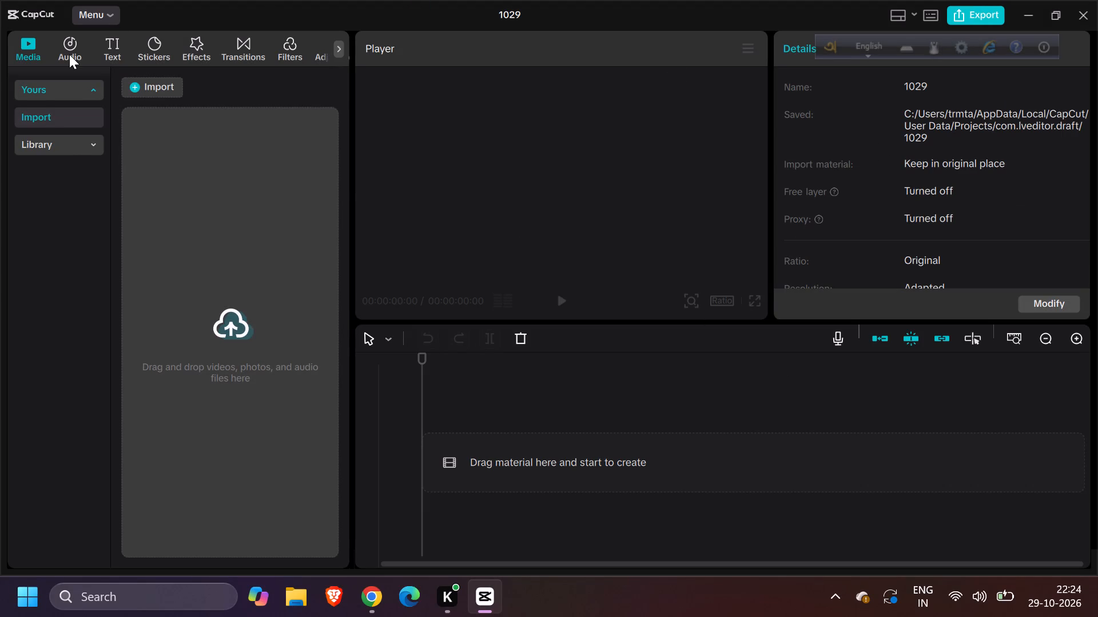
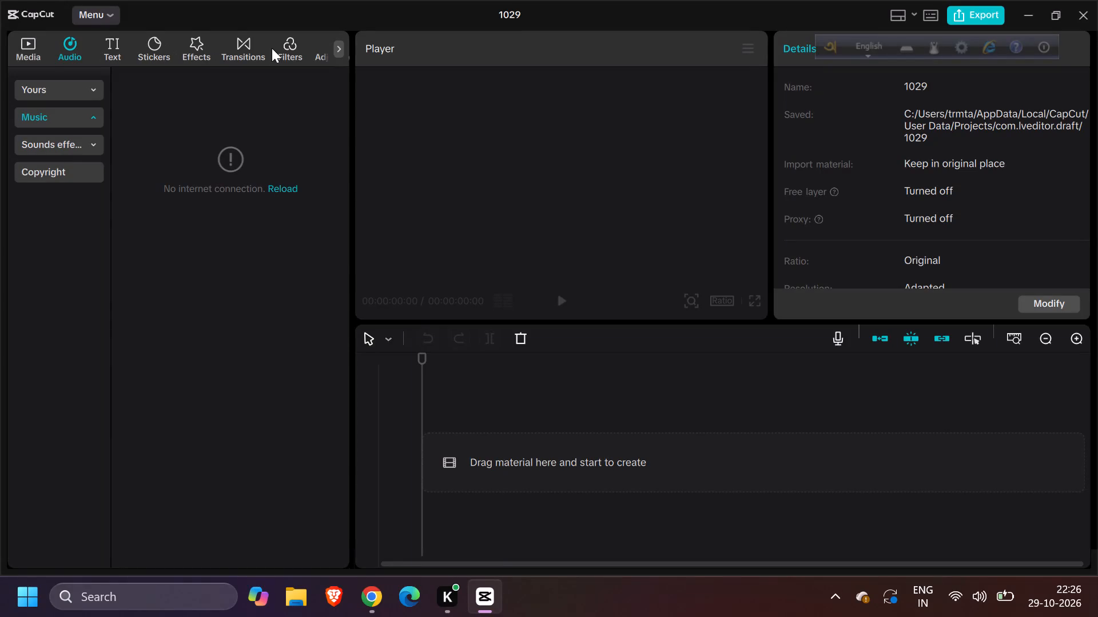
Look through the filters, audio and stickers libraries for material available to the empty project.
scroll(272, 48, left, 5)
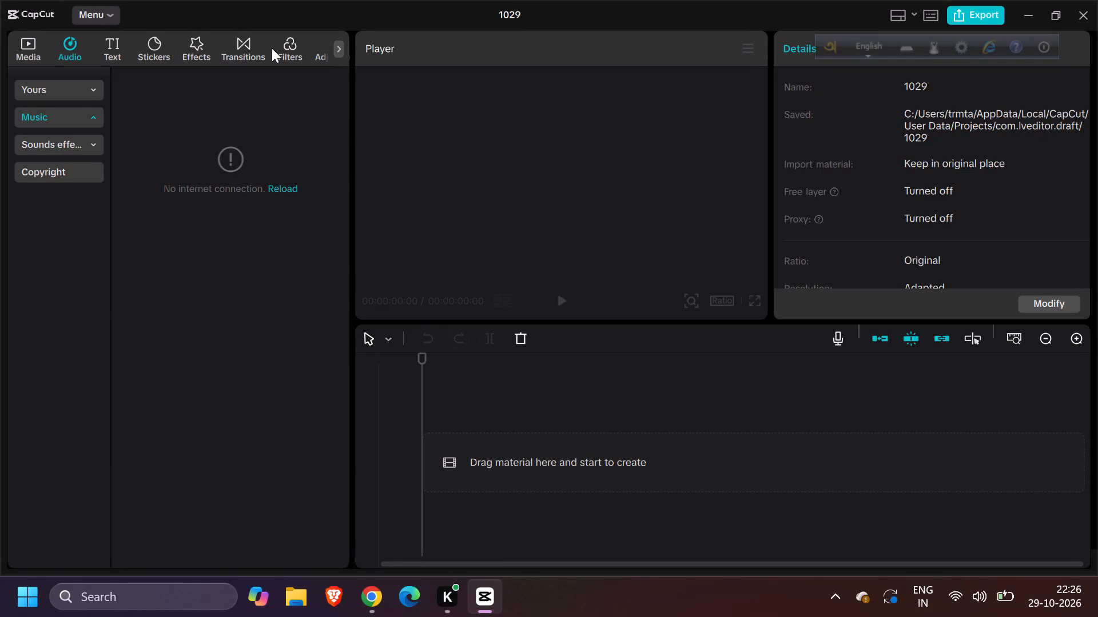
click(272, 48)
click(300, 55)
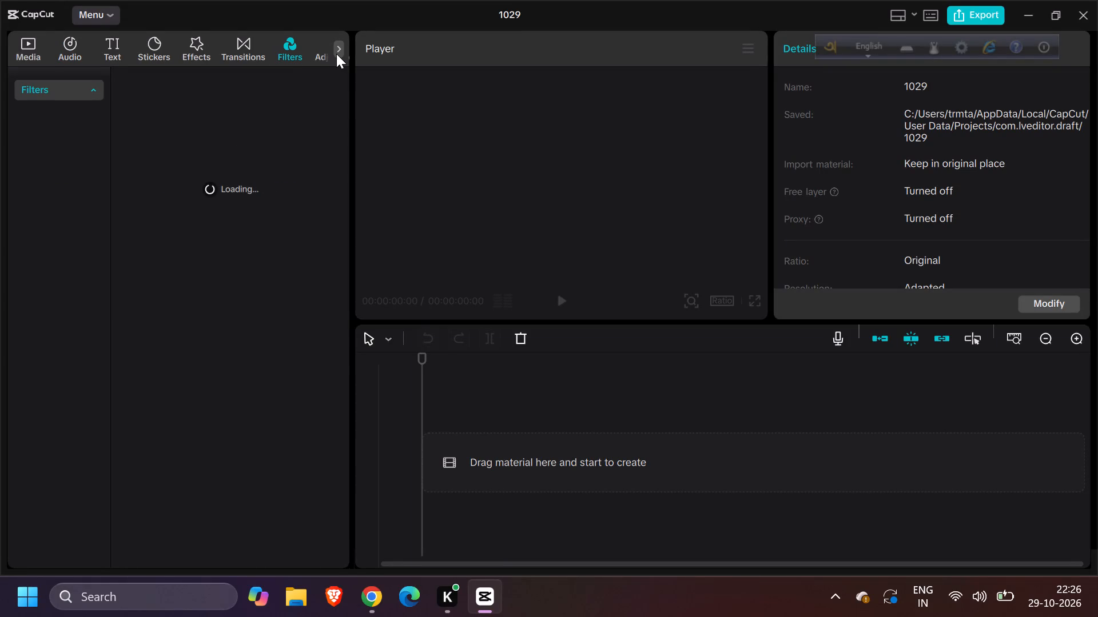
click(336, 54)
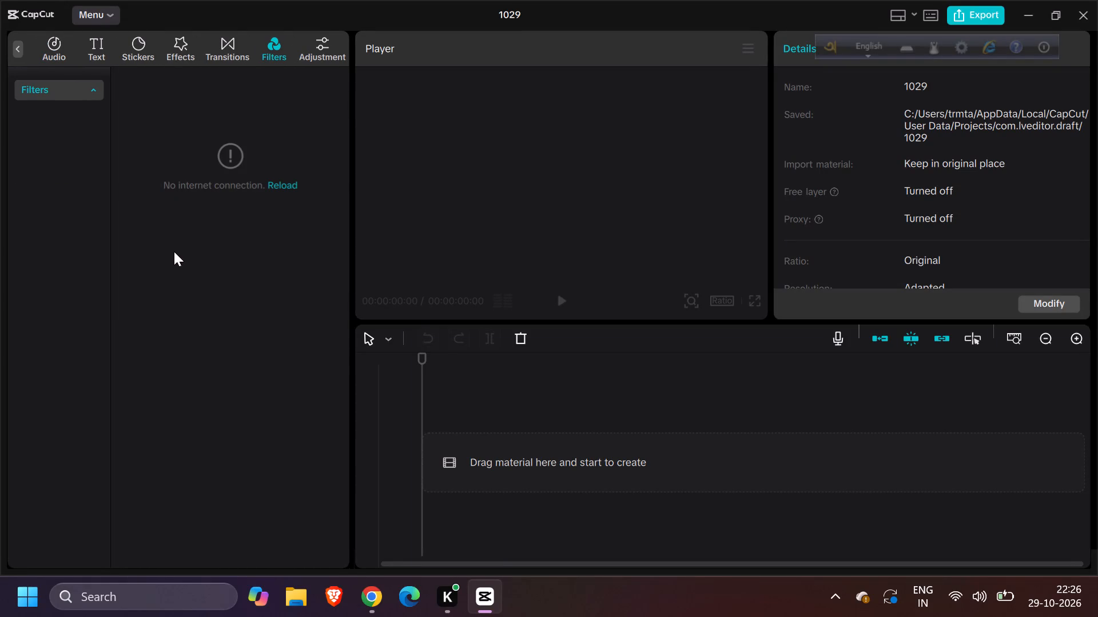
click(57, 52)
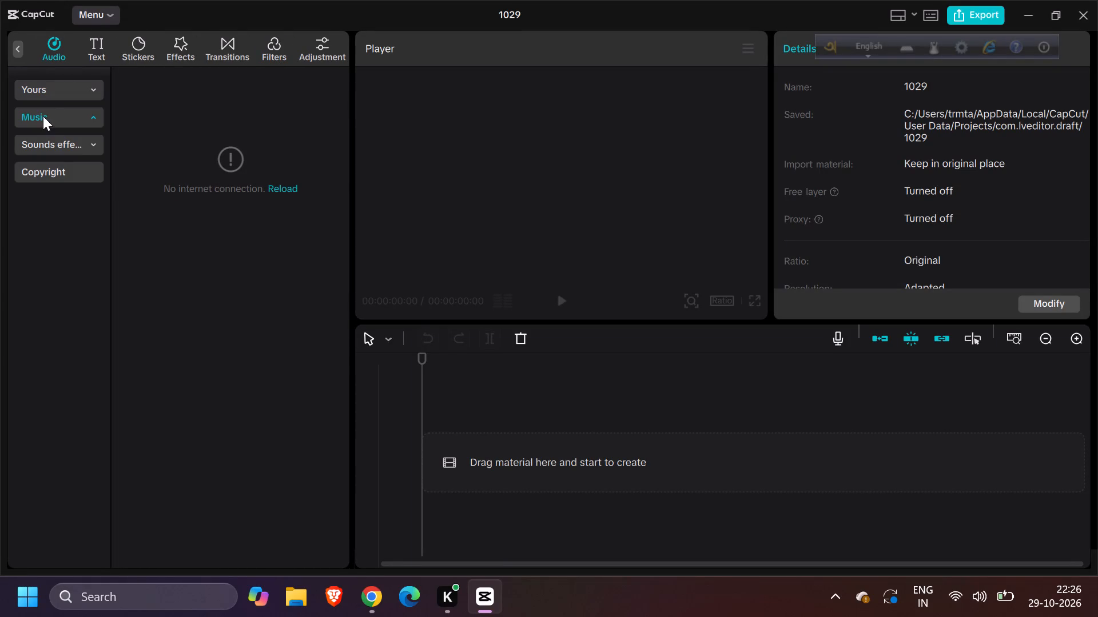
click(142, 54)
click(17, 42)
Create a new project from within the empty project 1029.
click(93, 14)
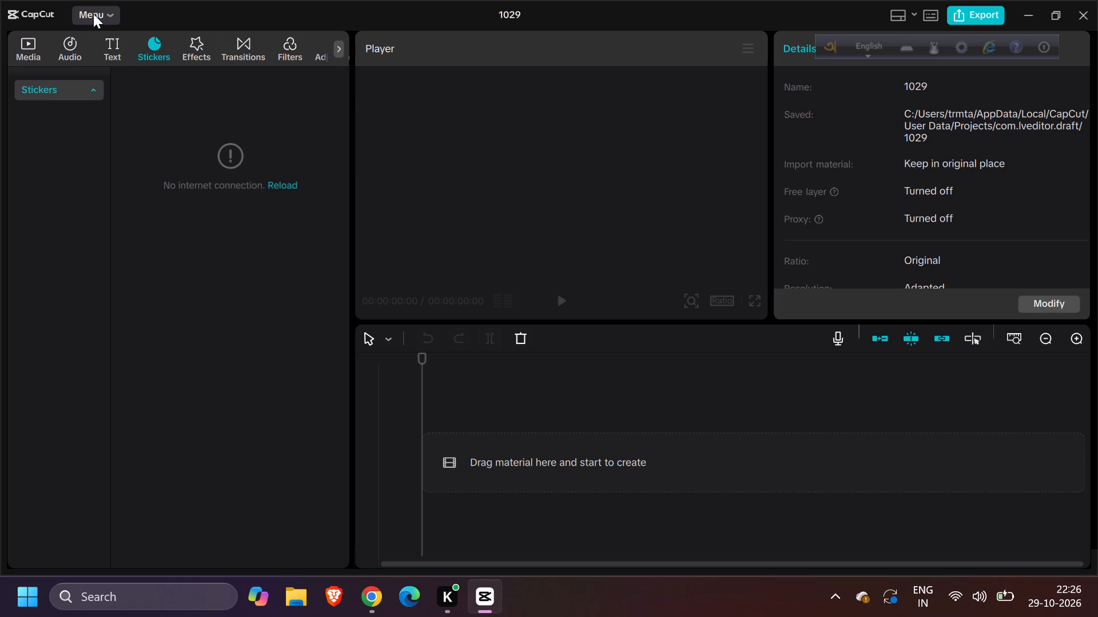
click(104, 35)
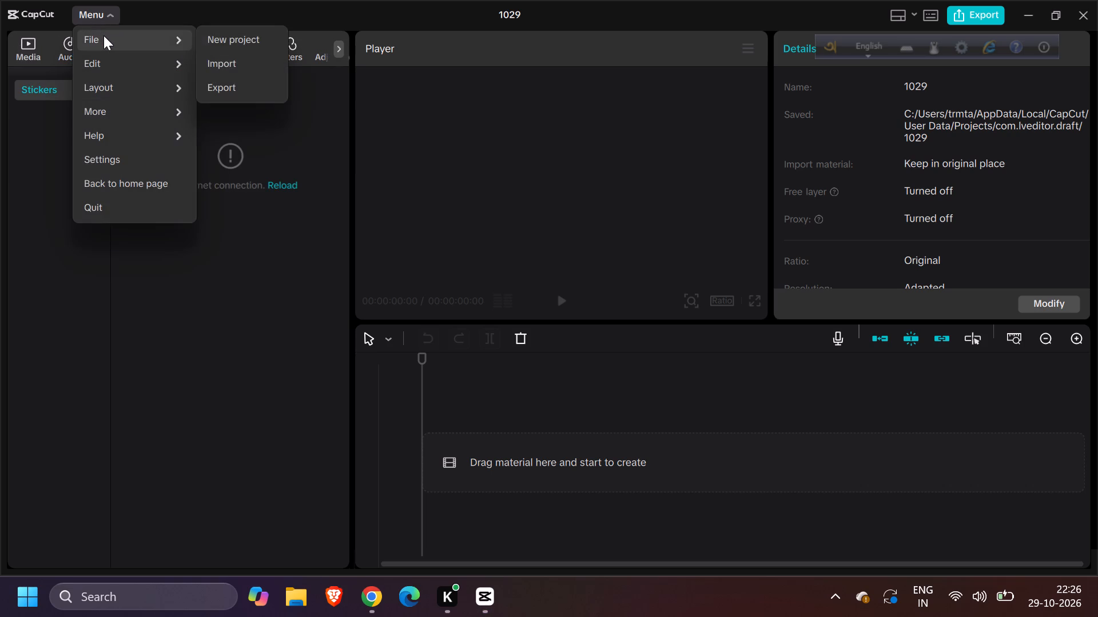
click(213, 39)
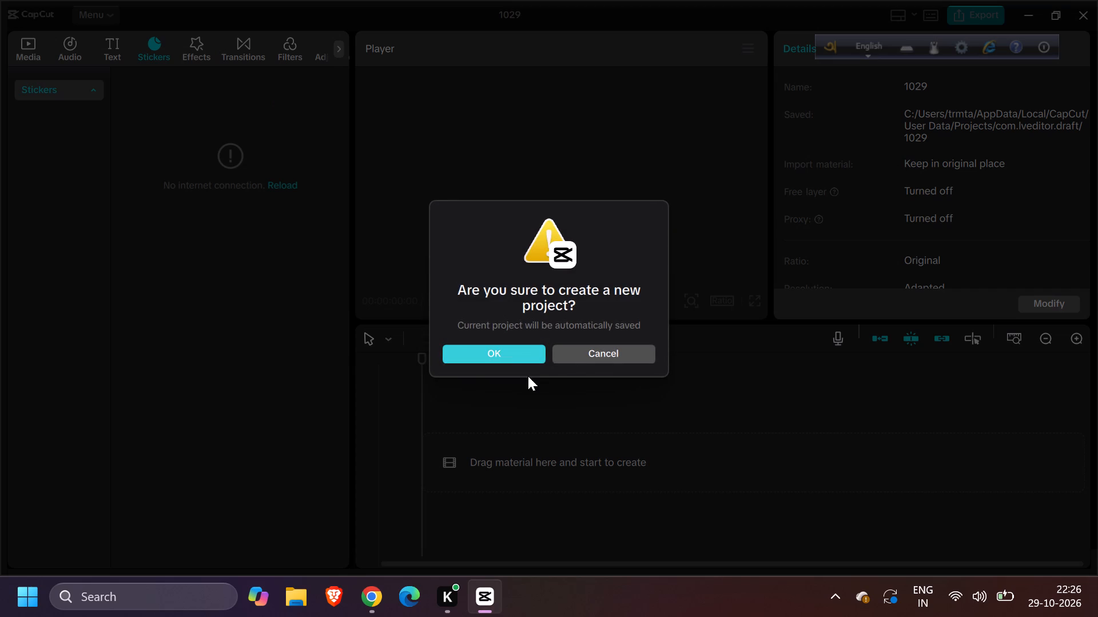
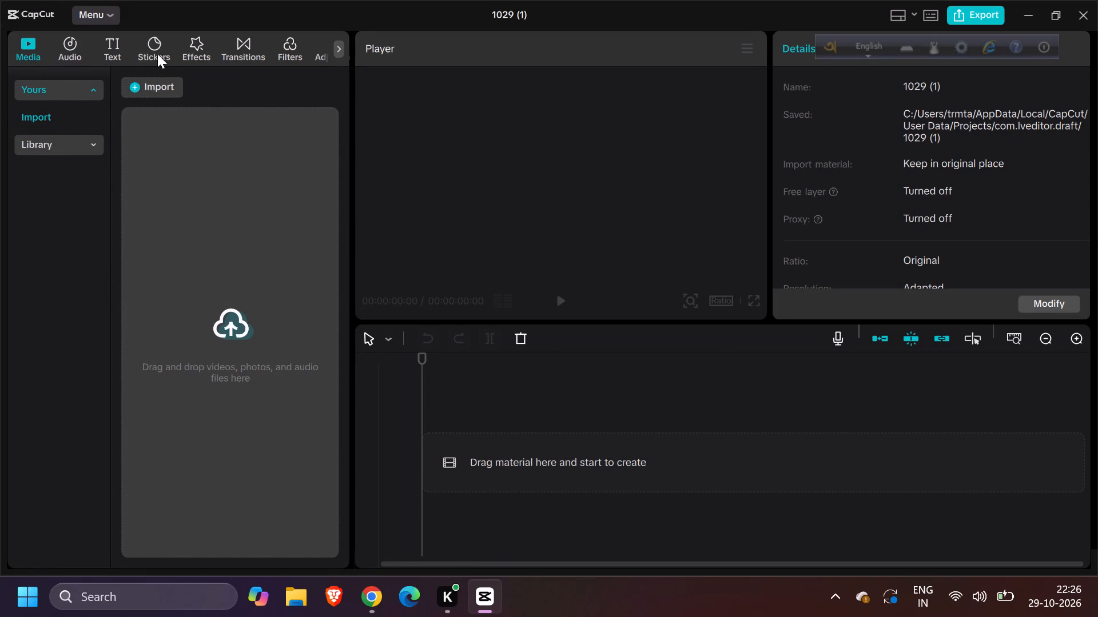
Import the Laptop PNG image and the Three_children_standing_in_garden video from the Downloads folder into the project media.
scroll(162, 54, right, 2)
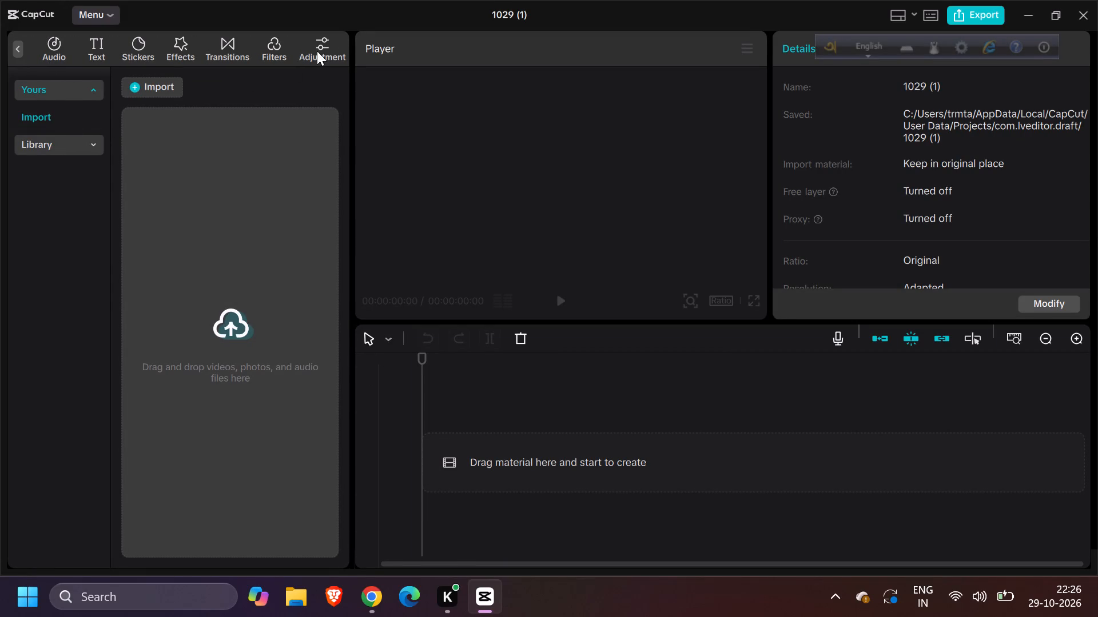
scroll(89, 55, right, 6)
click(148, 86)
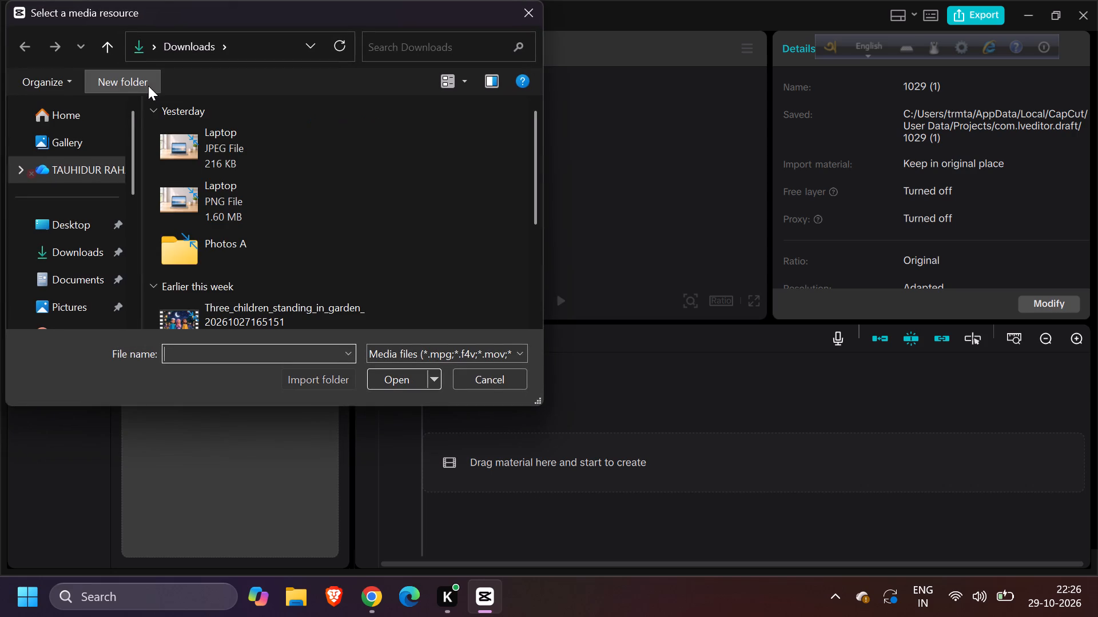
click(228, 207)
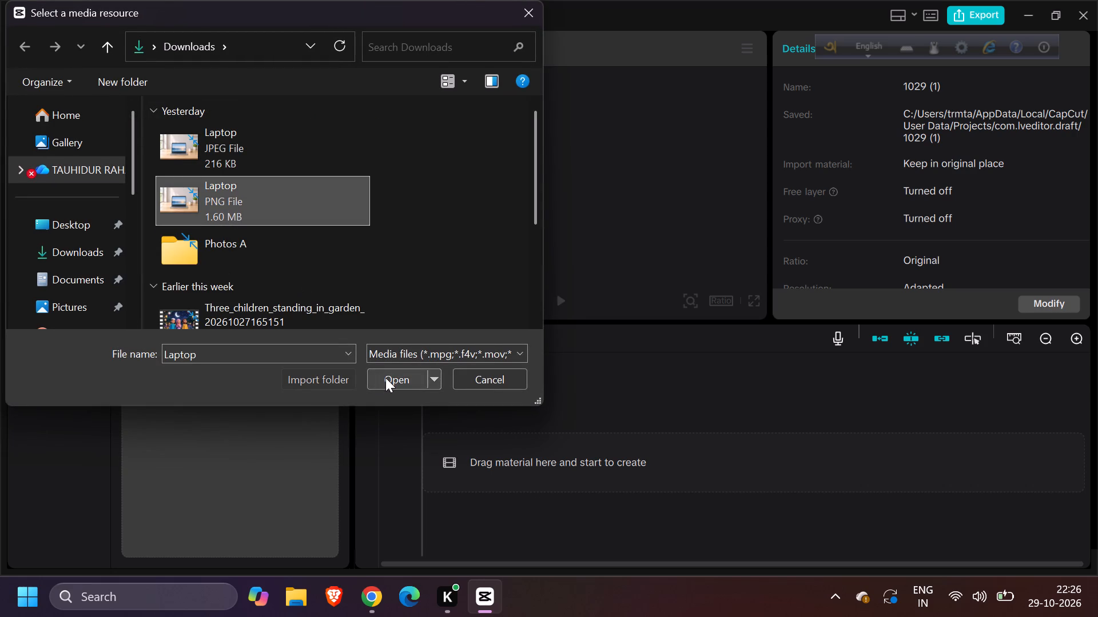
click(385, 378)
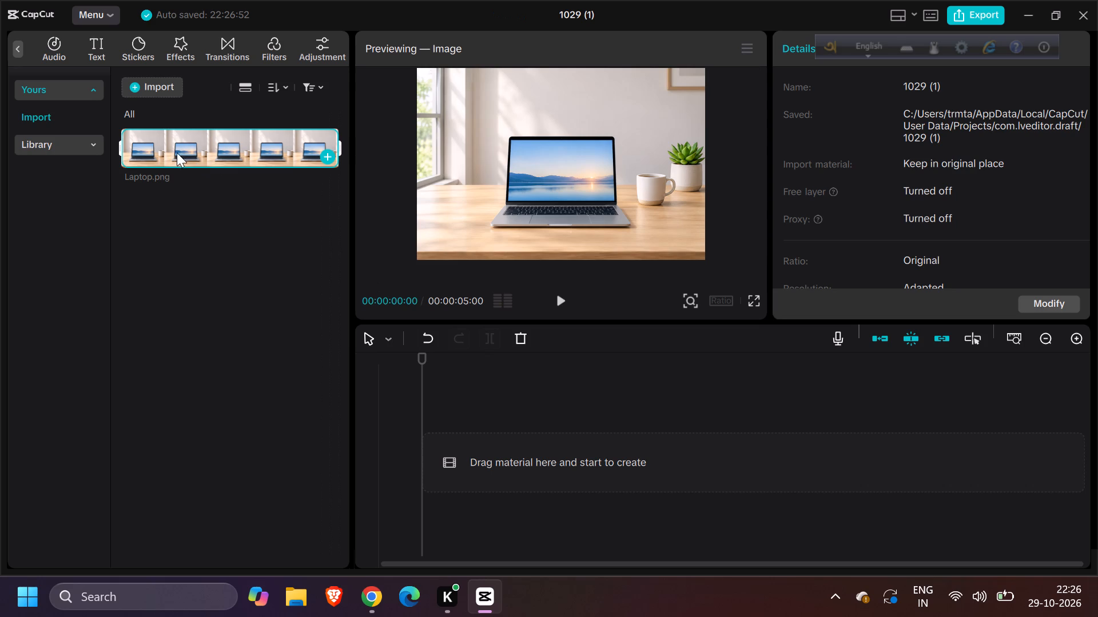
click(156, 91)
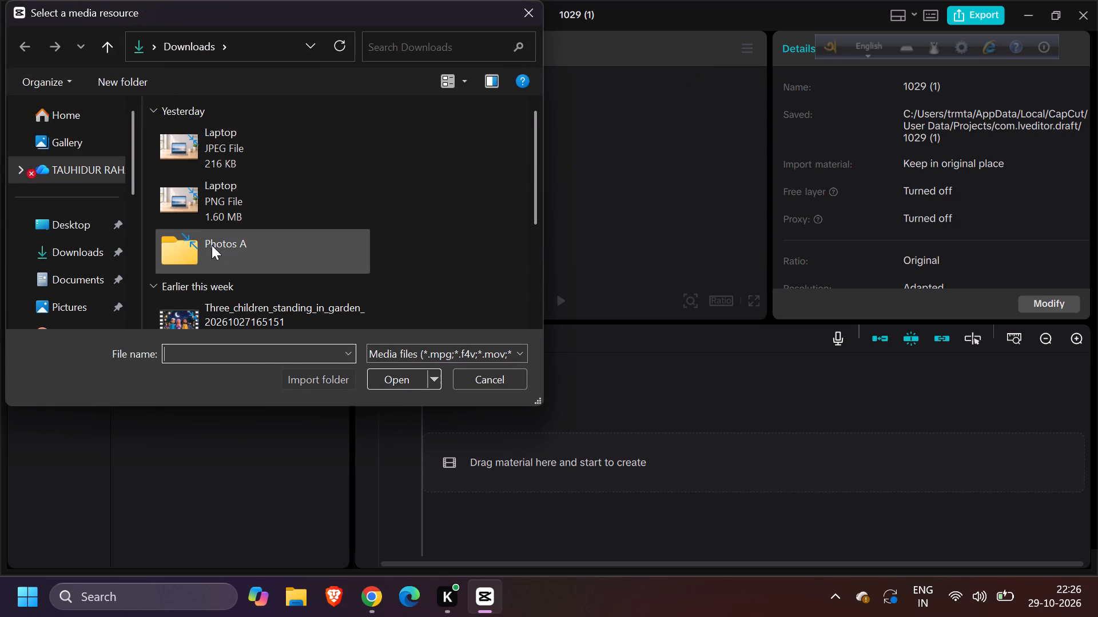
click(261, 310)
click(383, 374)
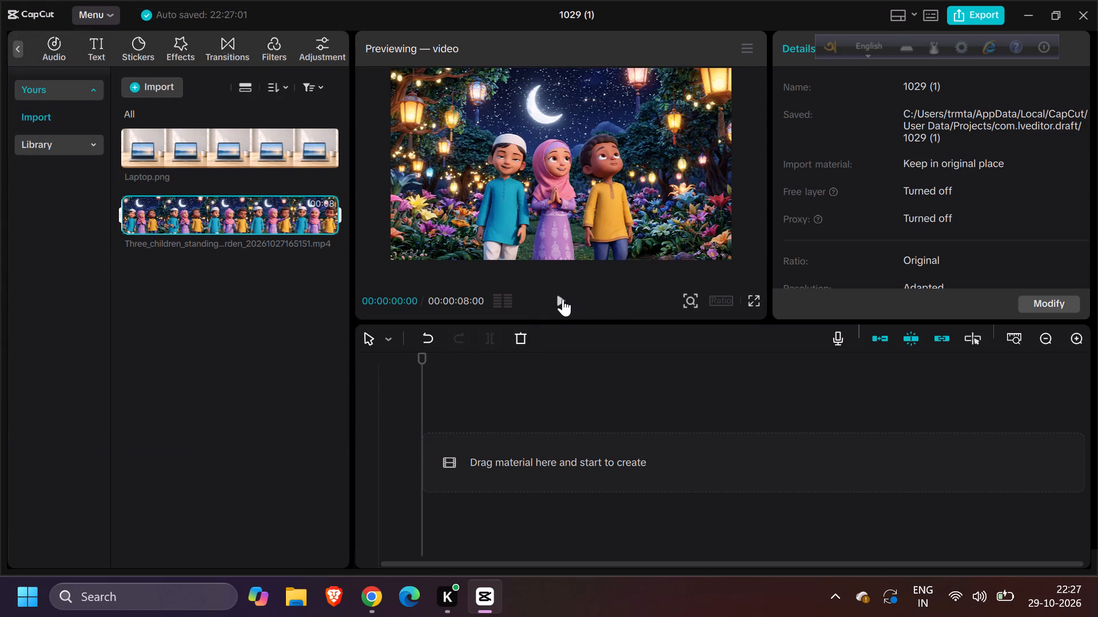
Play and pause the Three_children_standing_in_garden video in the preview, and try to place it on the timeline from there.
click(563, 299)
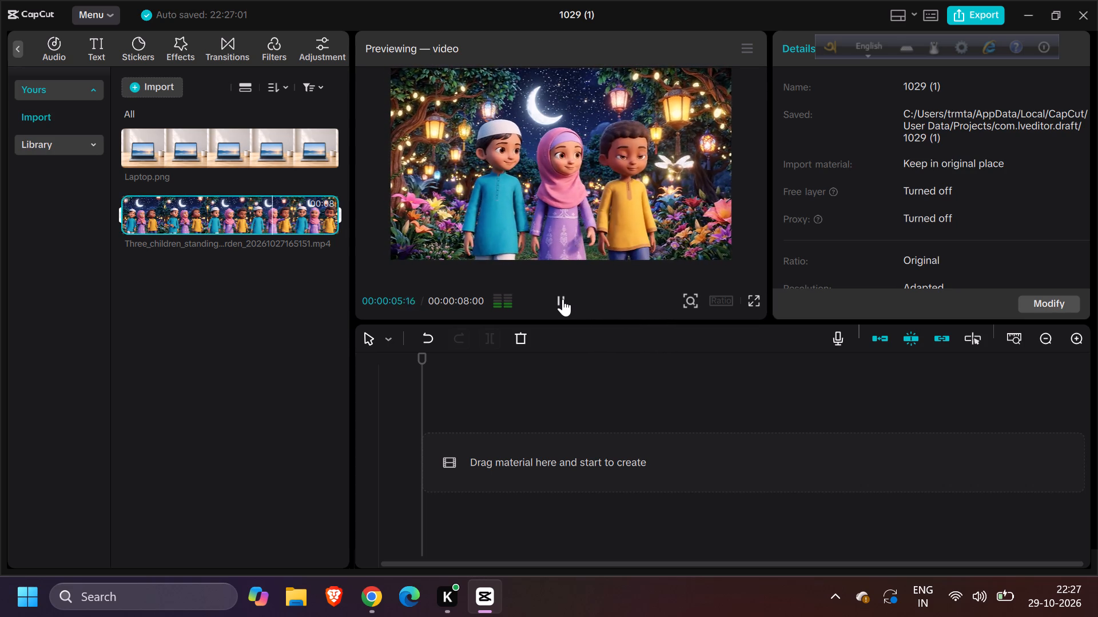
click(563, 299)
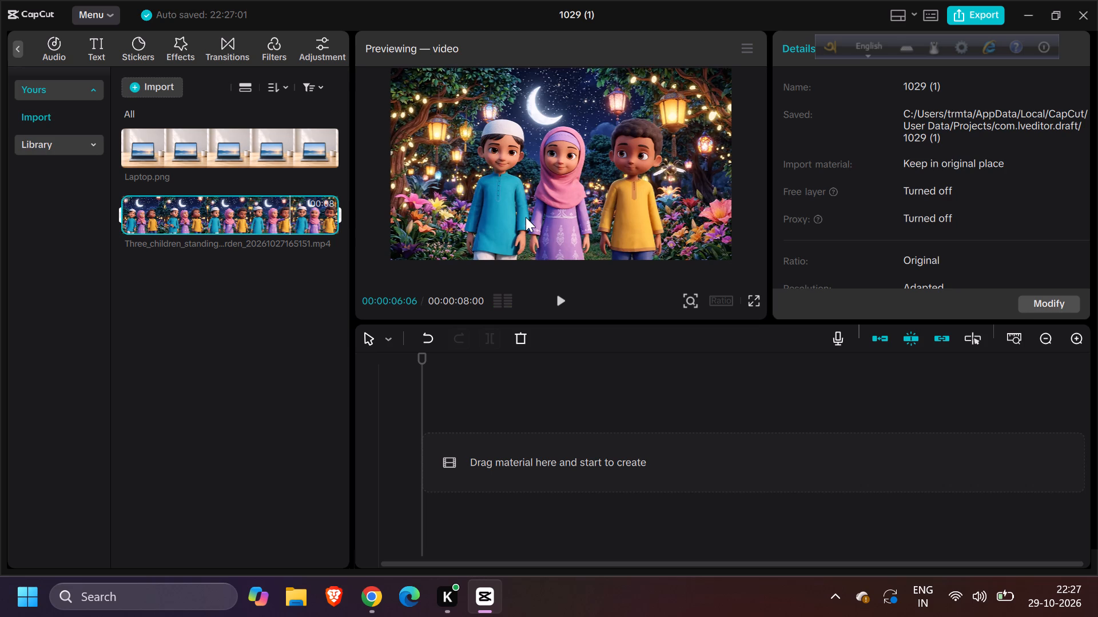
drag(516, 128, 495, 430)
drag(495, 430, 473, 511)
drag(501, 180, 440, 474)
click(471, 206)
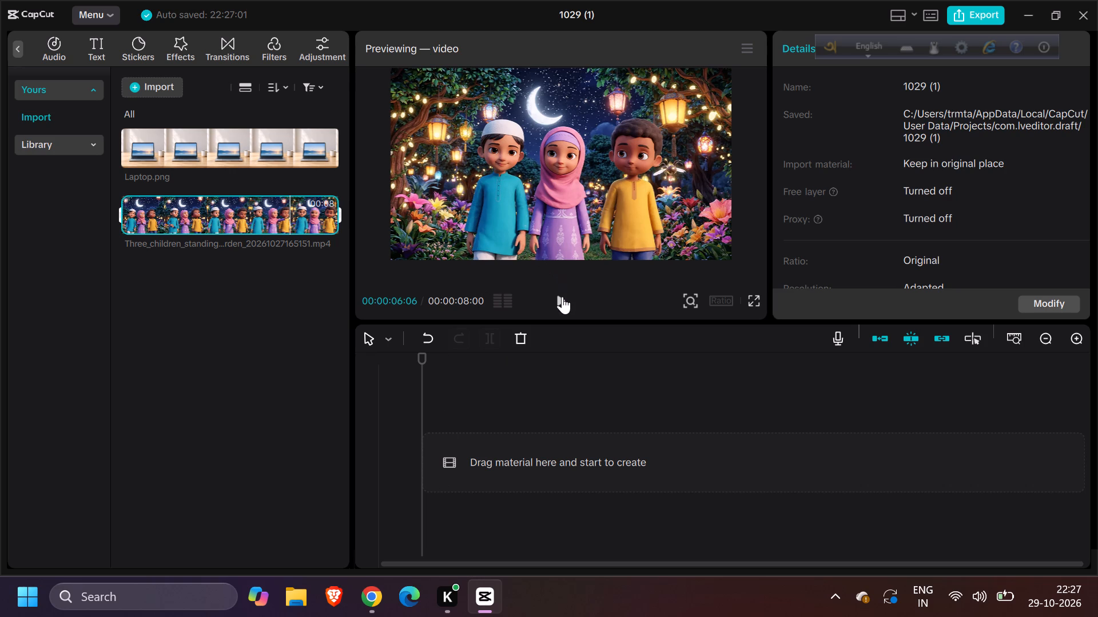
click(562, 297)
click(508, 190)
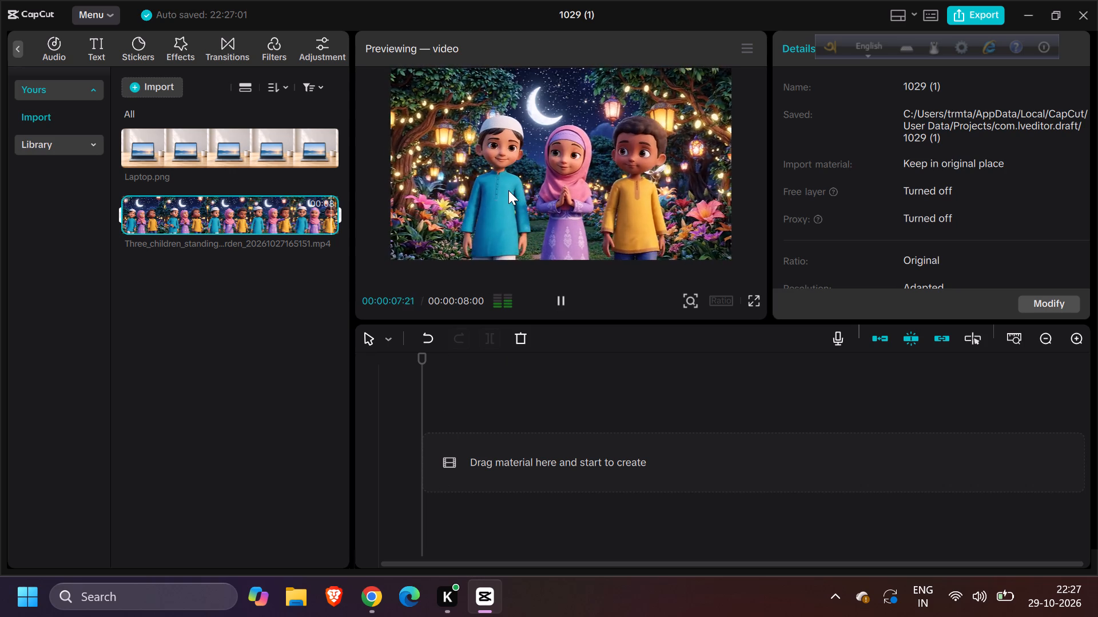
click(559, 302)
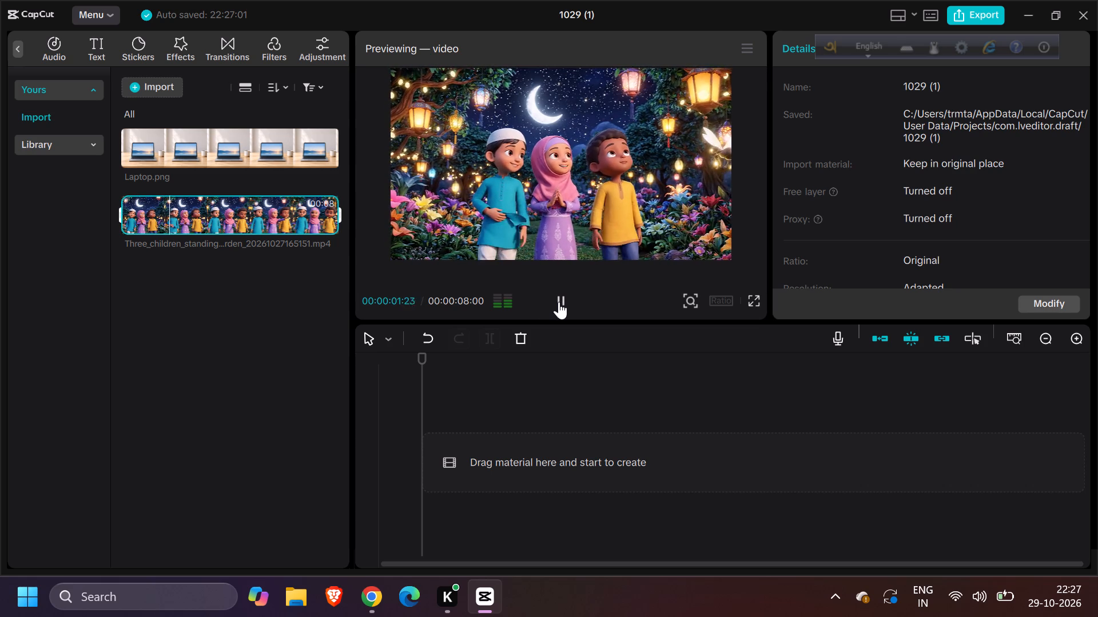
click(514, 254)
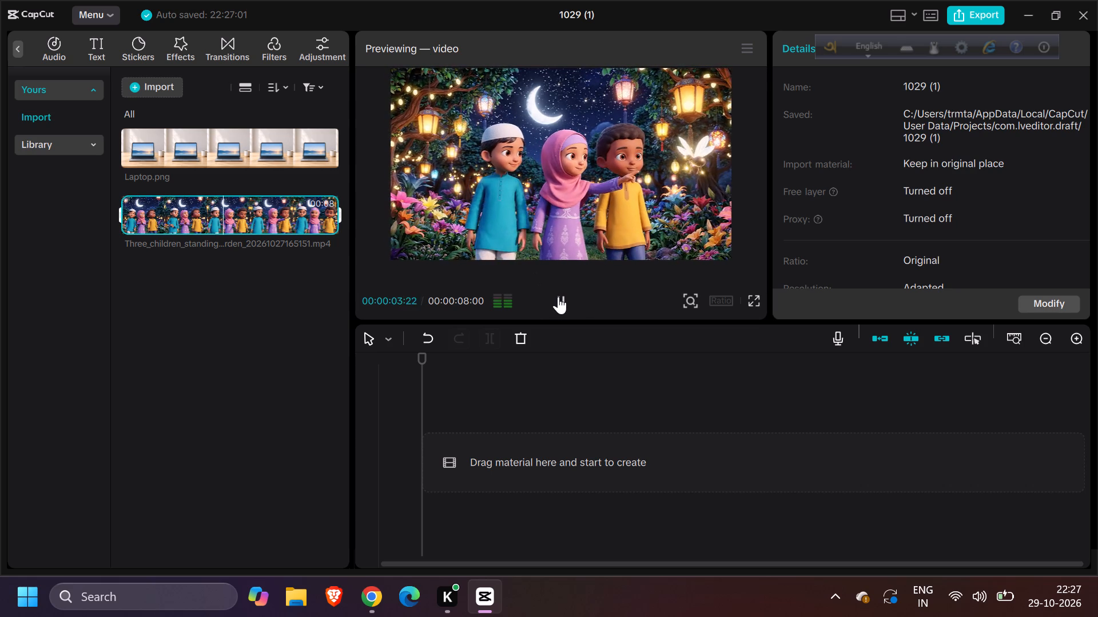
click(560, 298)
Import the Child_walking_in_garden and Mosque_courtyard_at_twilight videos from the Downloads folder.
click(148, 84)
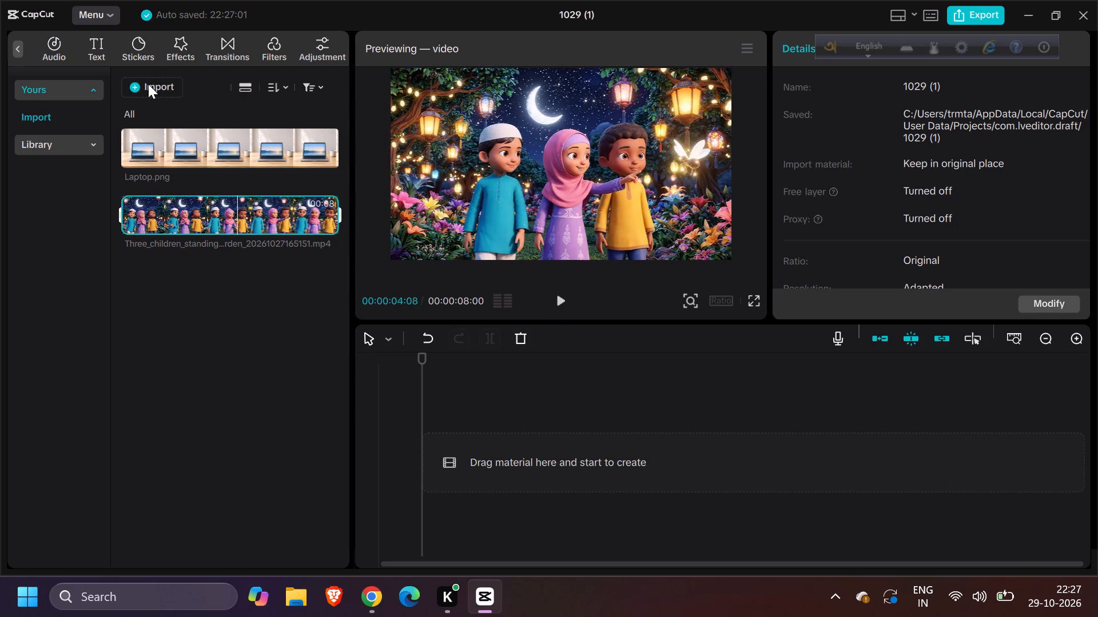
scroll(265, 207, down, 1)
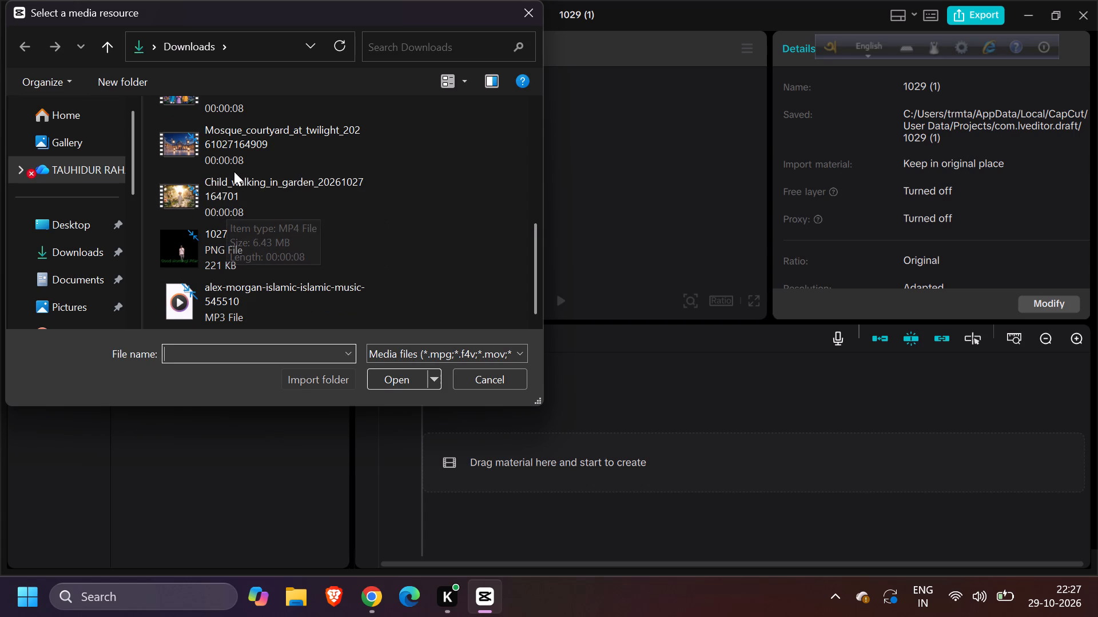
click(230, 199)
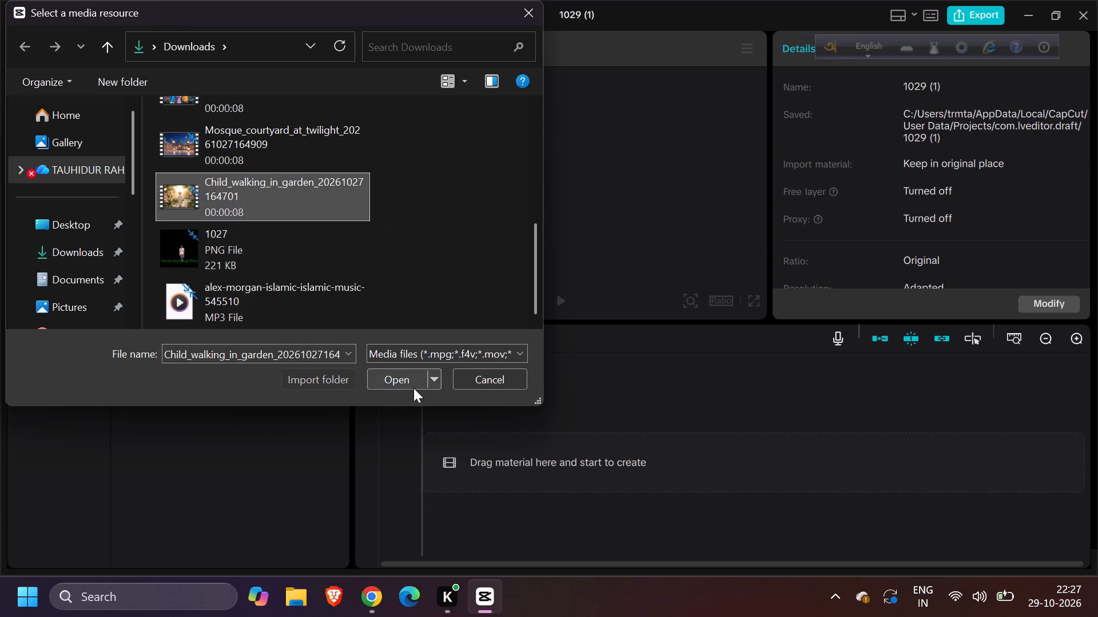
click(408, 383)
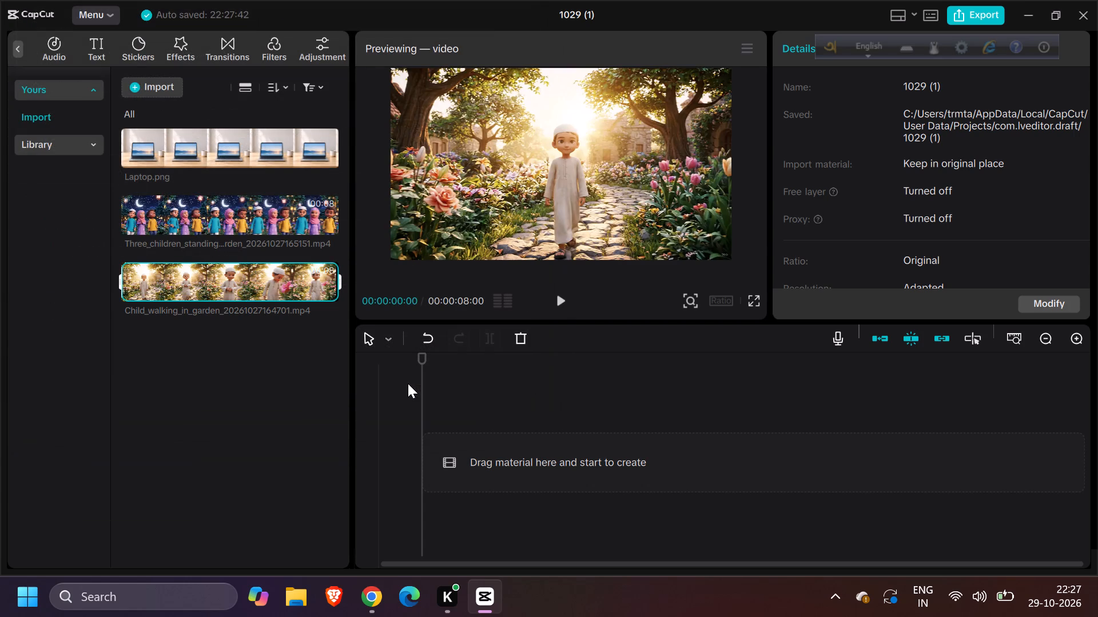
click(148, 91)
scroll(230, 219, down, 1)
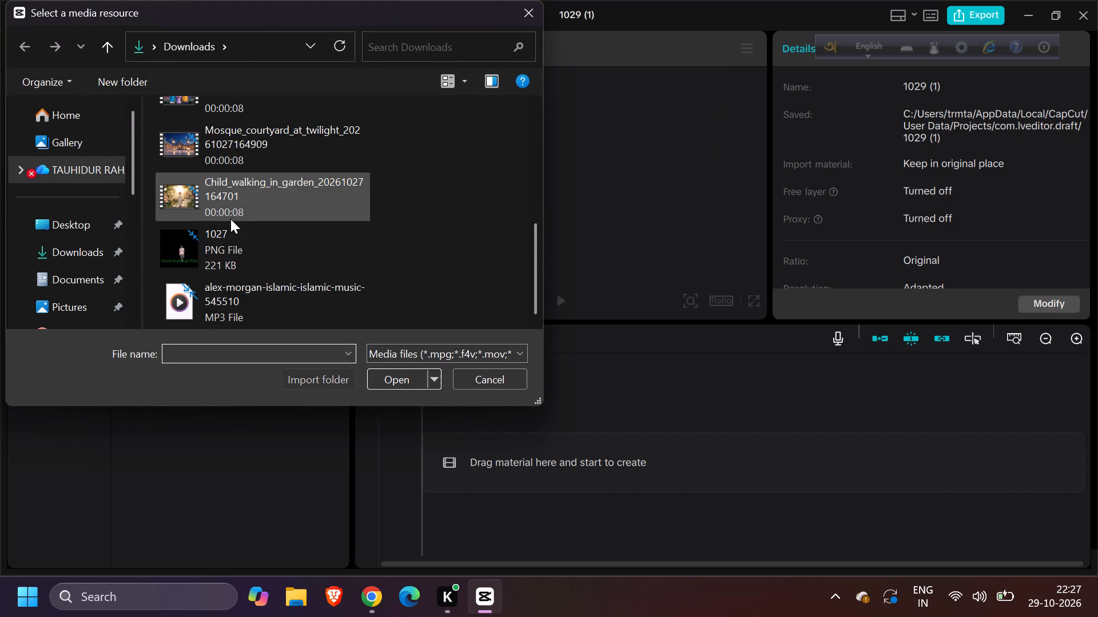
click(194, 151)
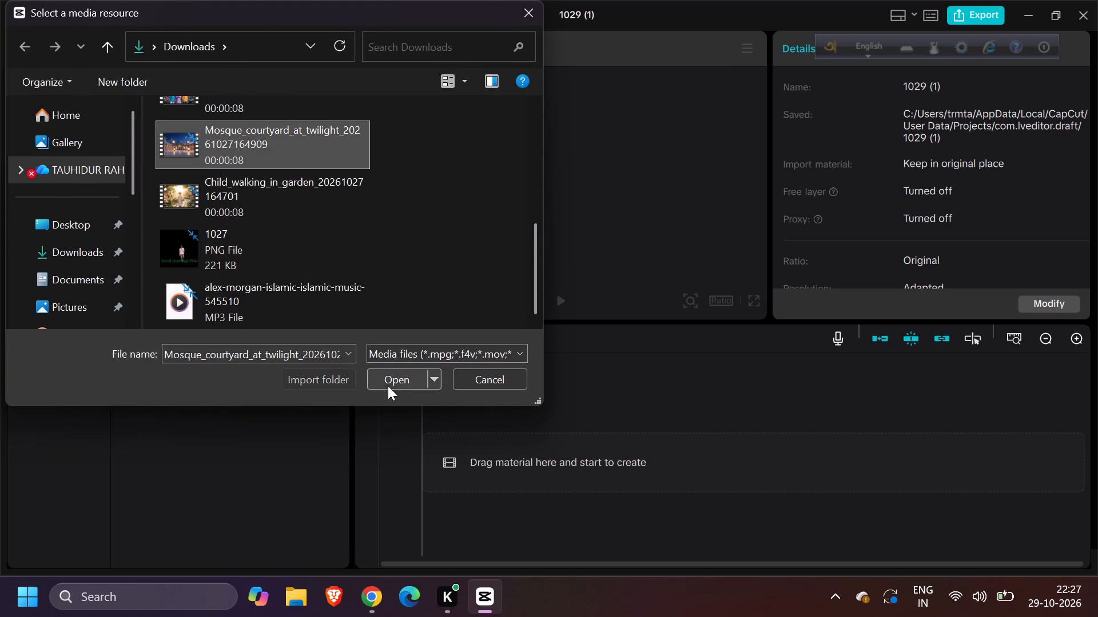
click(405, 384)
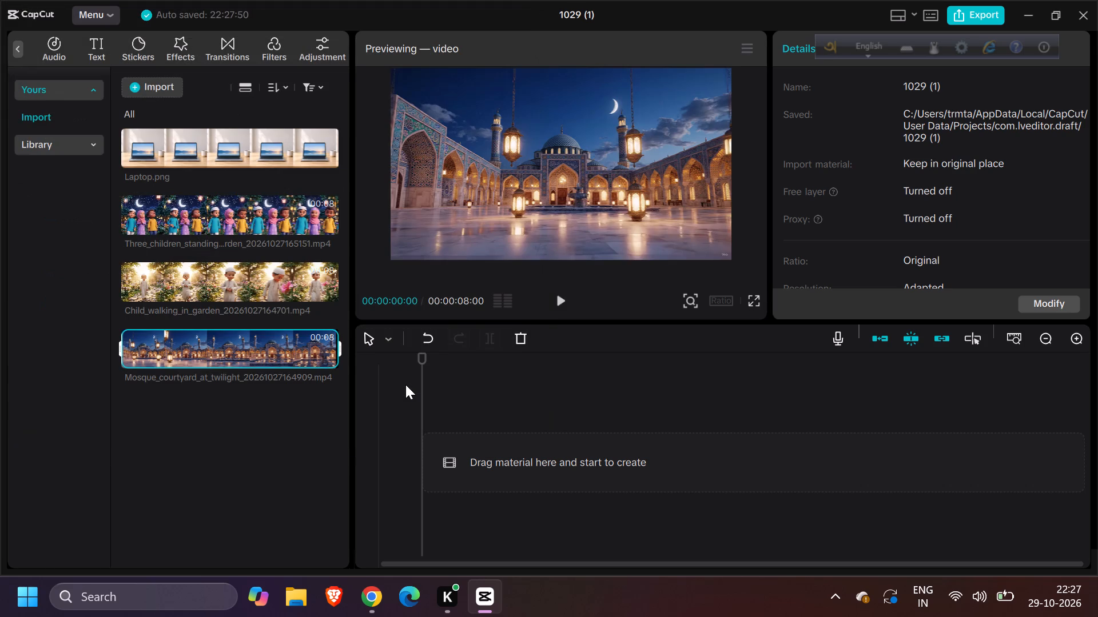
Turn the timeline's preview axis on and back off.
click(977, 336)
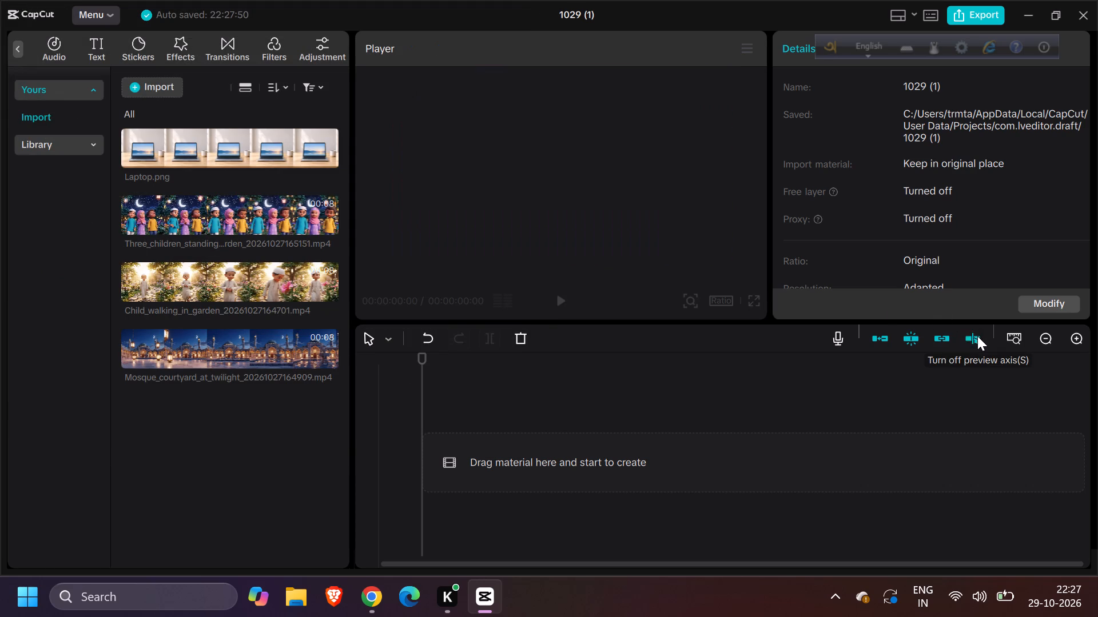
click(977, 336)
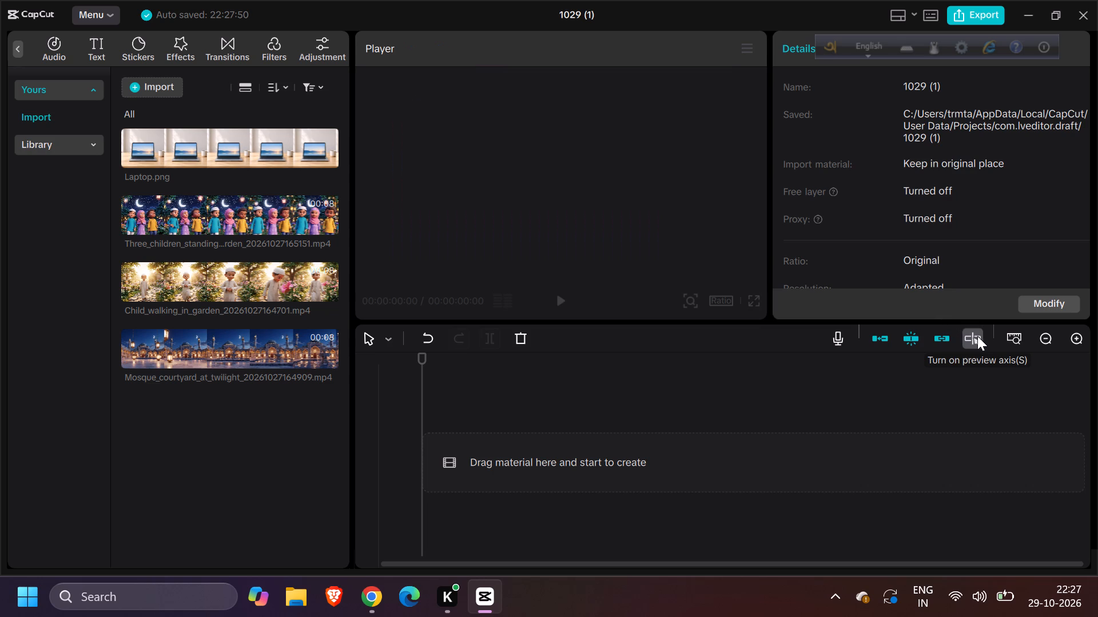
Place the Three_children_standing_in_garden video at the start of the main timeline track.
drag(295, 217, 417, 208)
drag(289, 221, 494, 432)
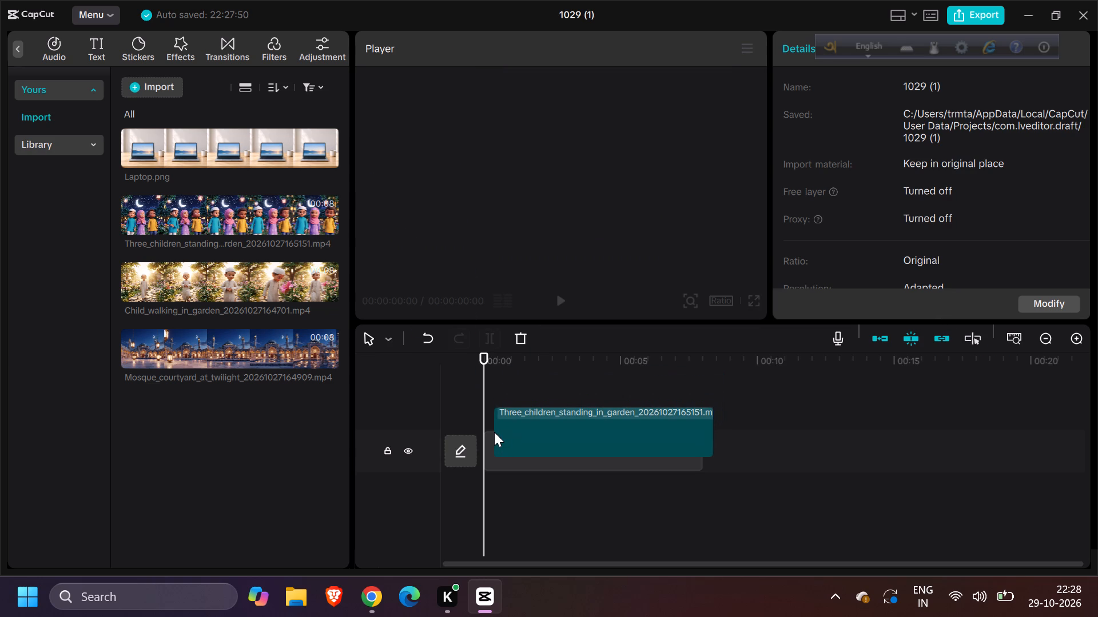
drag(184, 289, 653, 421)
drag(653, 421, 665, 434)
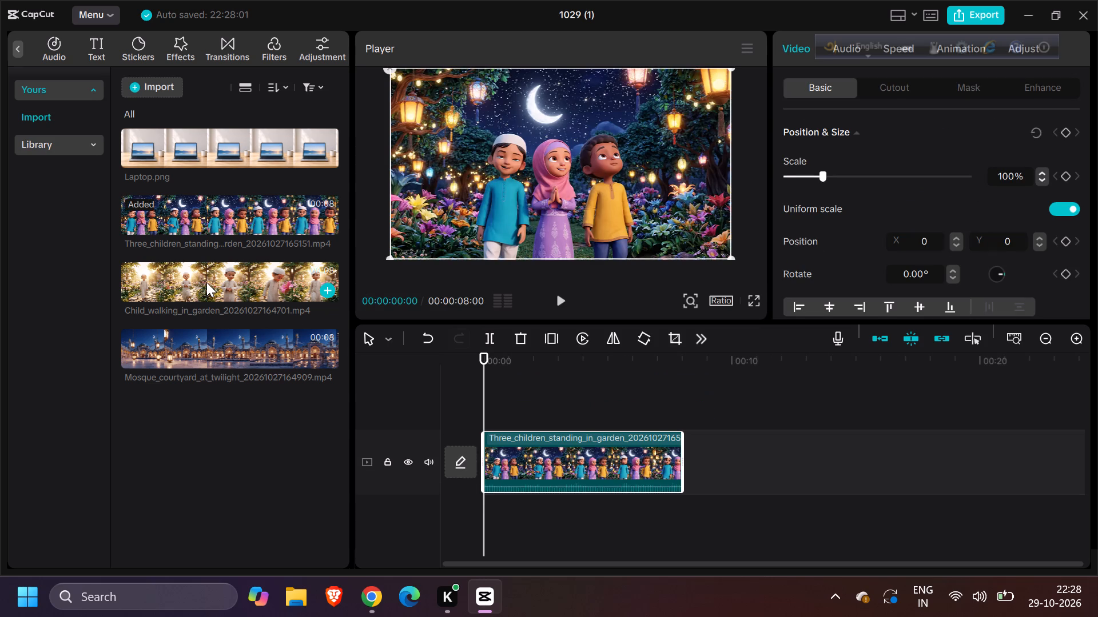
Add the Child_walking_in_garden video to the main track directly after the Three_children_standing_in_garden clip.
drag(206, 282, 695, 446)
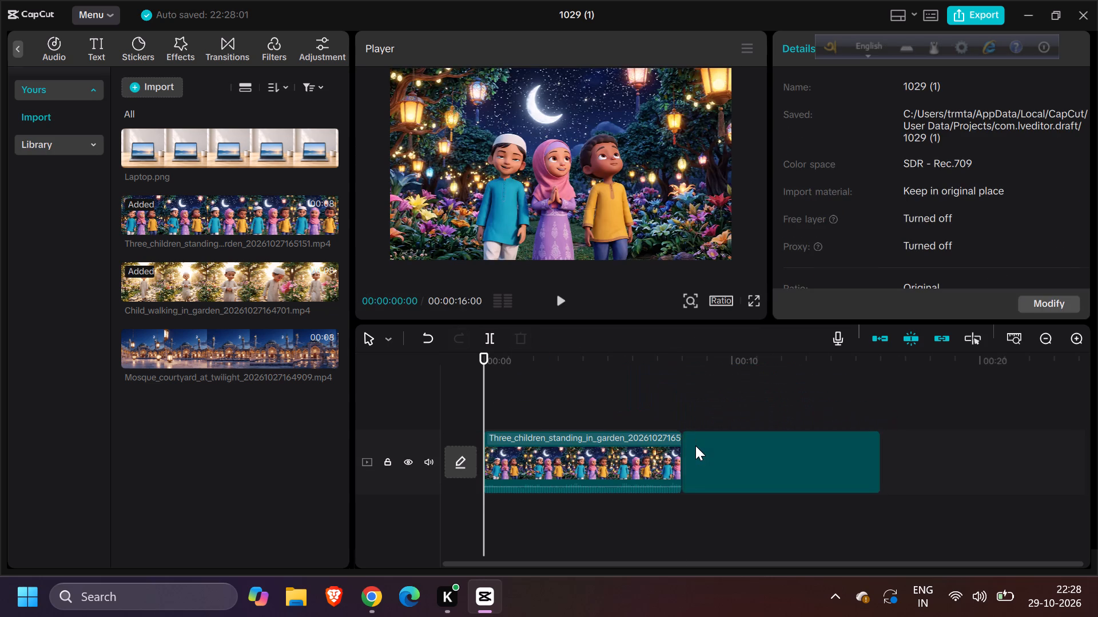
Add the Mosque_courtyard_at_twilight video to the main track directly after the Child_walking_in_garden clip.
drag(202, 355, 836, 410)
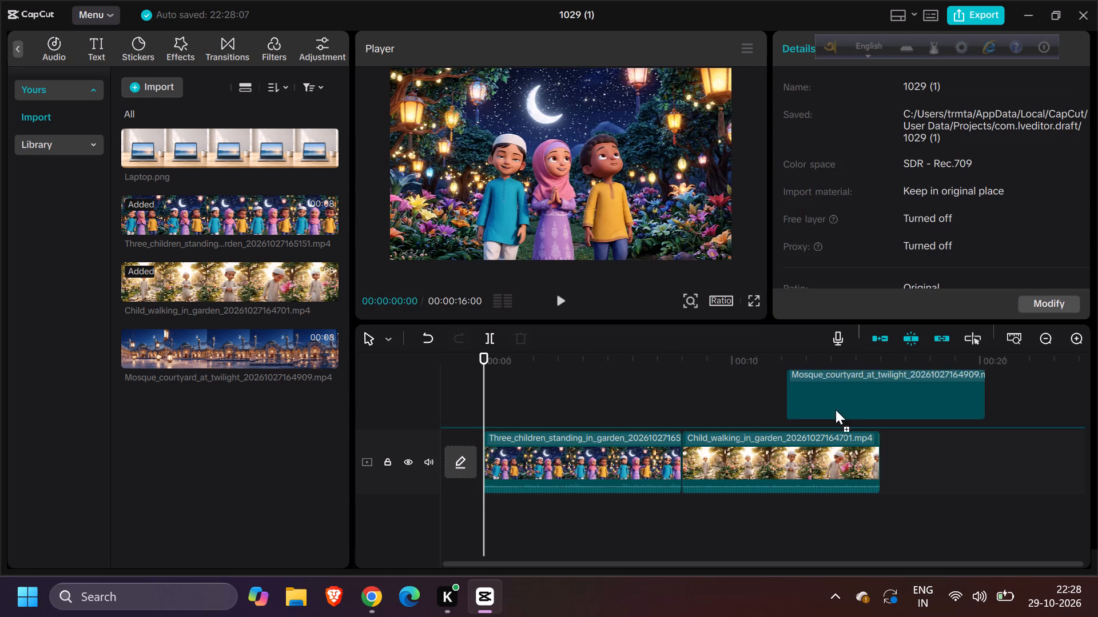
drag(836, 410, 884, 455)
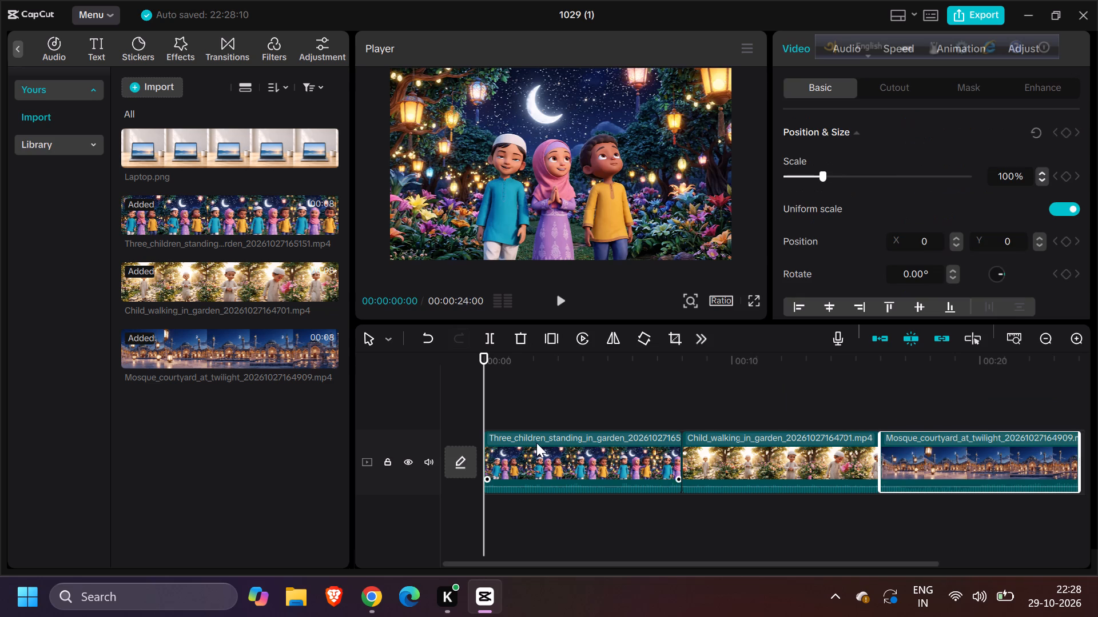
Play the opening seconds of the Three_children_standing_in_garden clip, pause, and return the playhead to the start of the timeline.
click(561, 304)
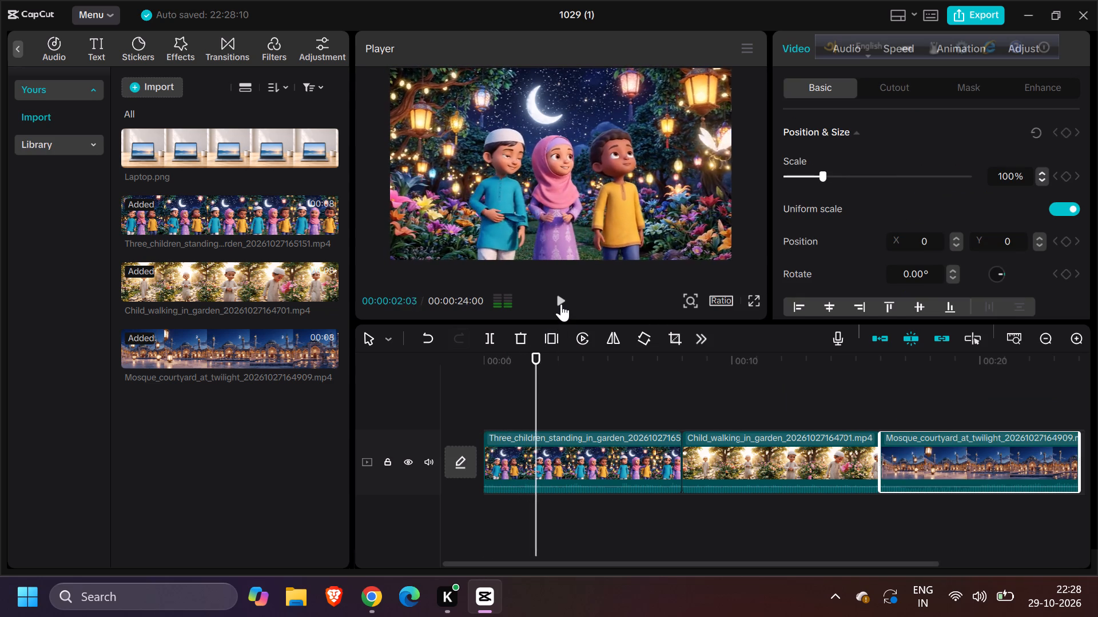
click(561, 304)
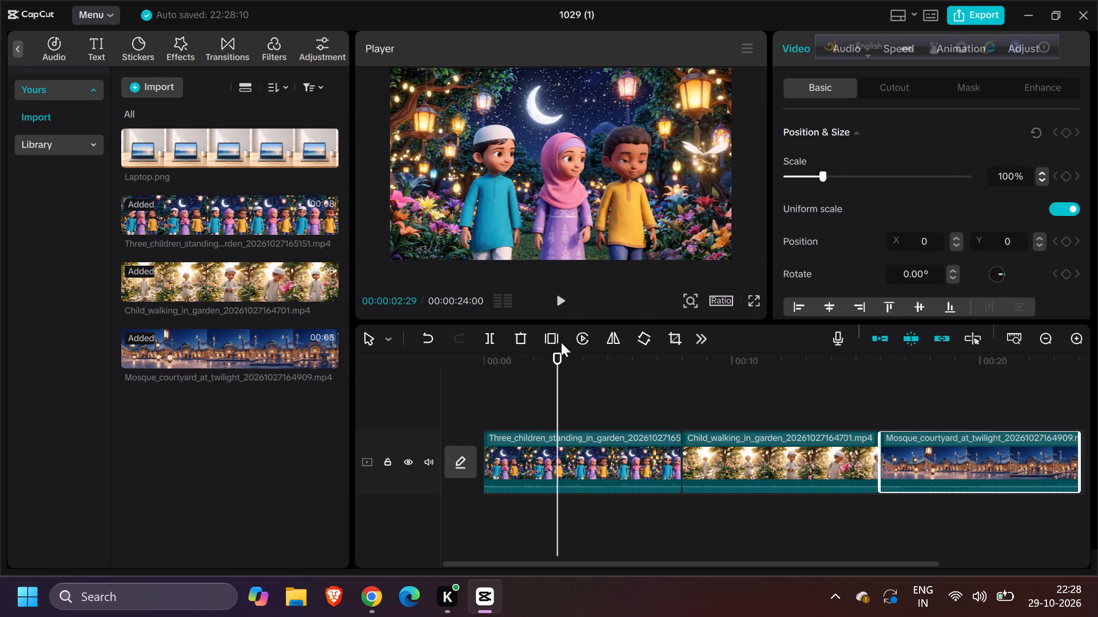
drag(558, 367, 280, 406)
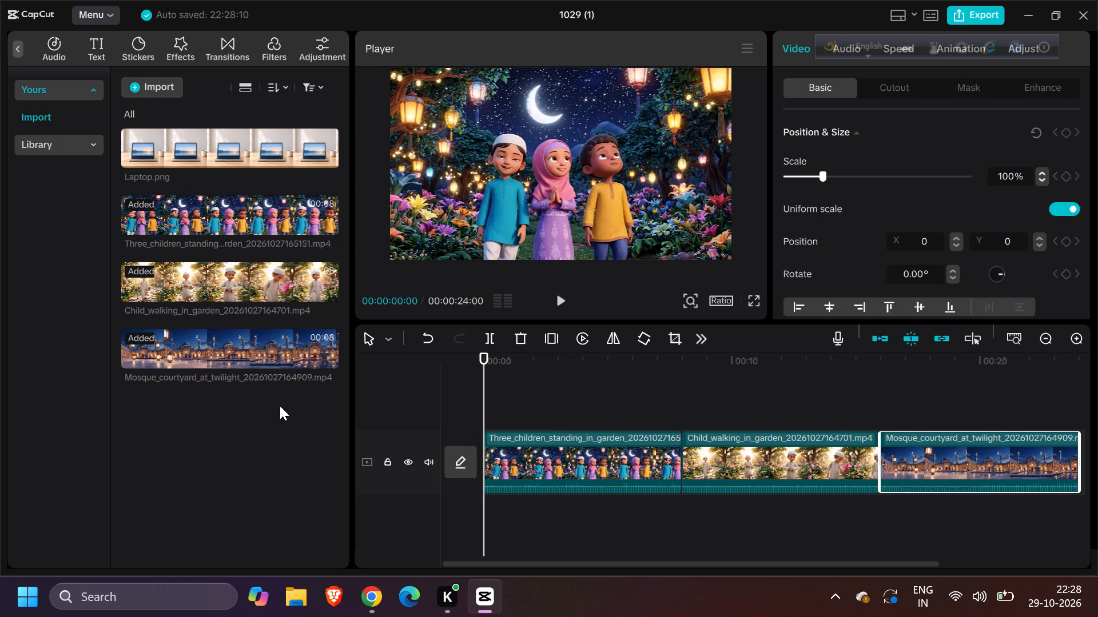
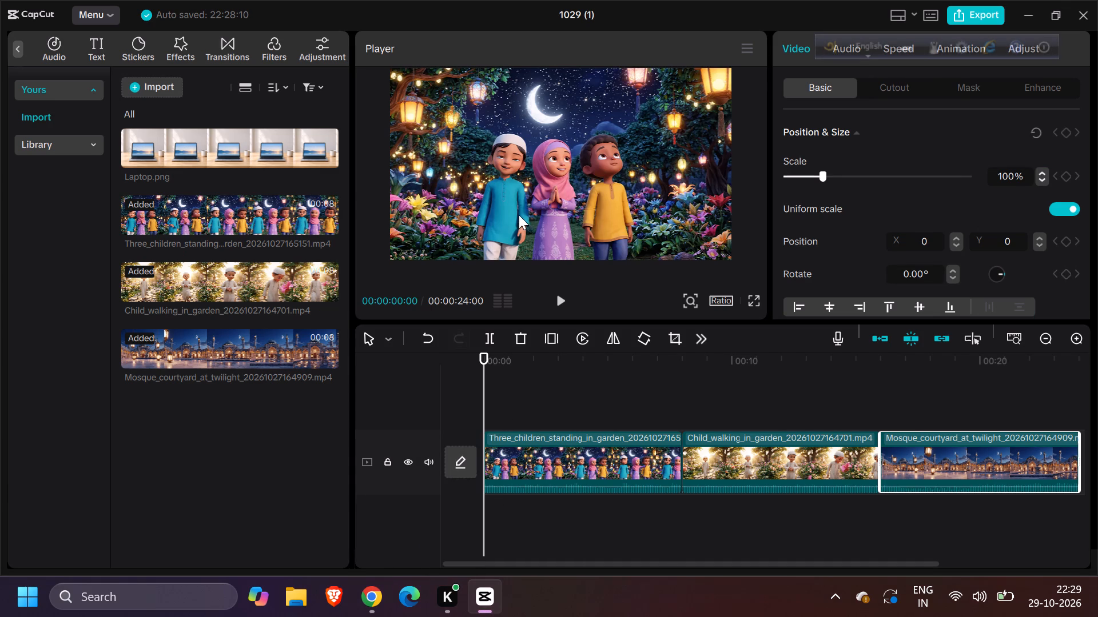
click(519, 215)
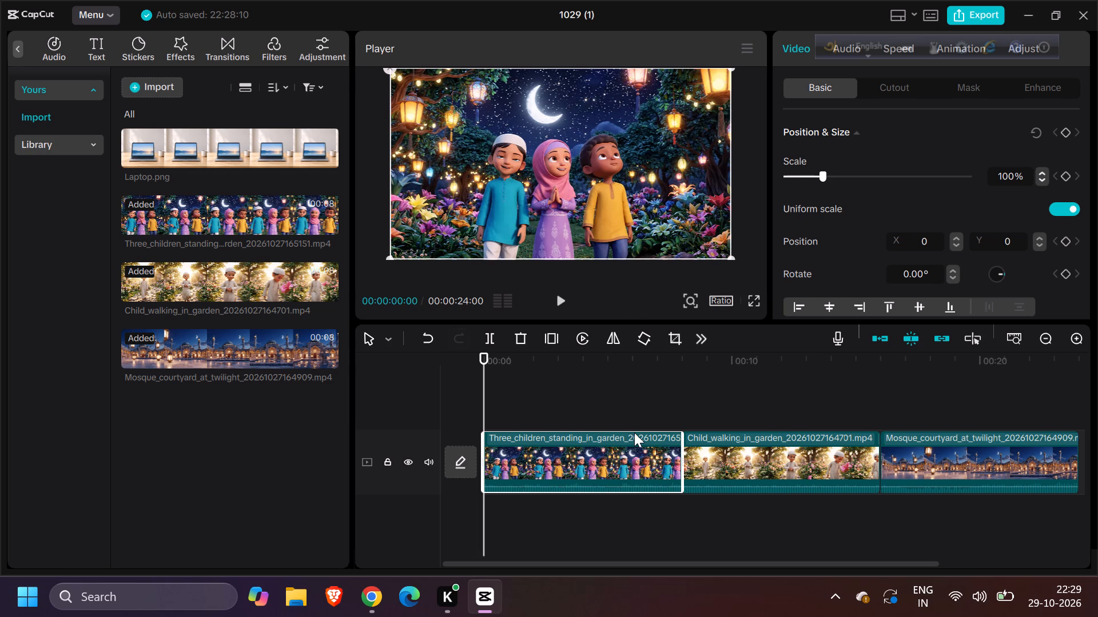
Play the sequence from the beginning into the Child_walking_in_garden clip and stop there.
click(555, 305)
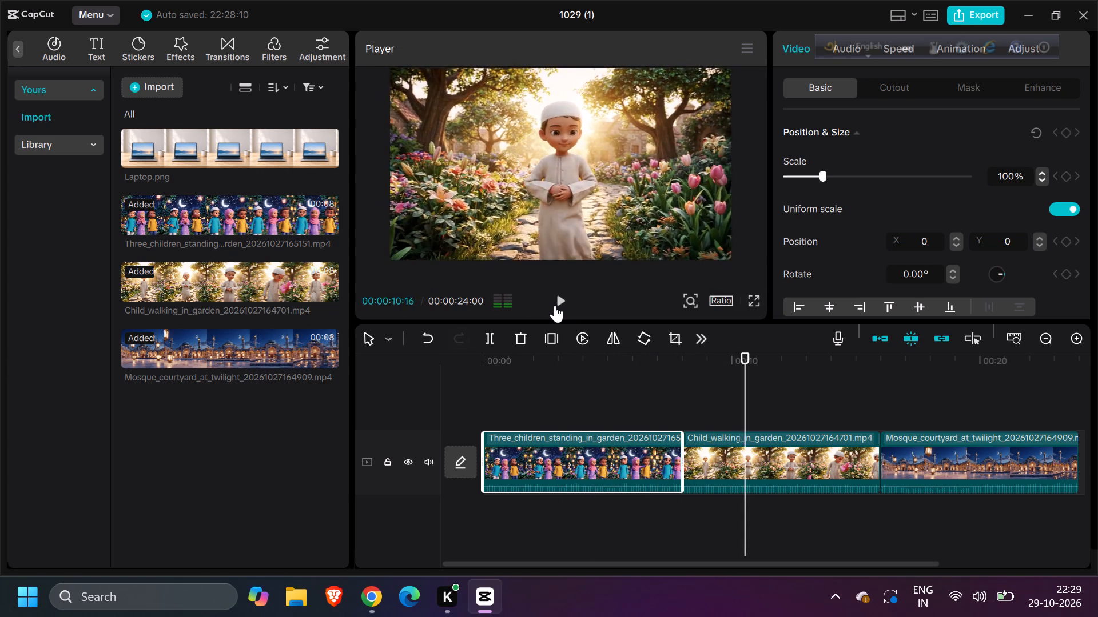
click(508, 188)
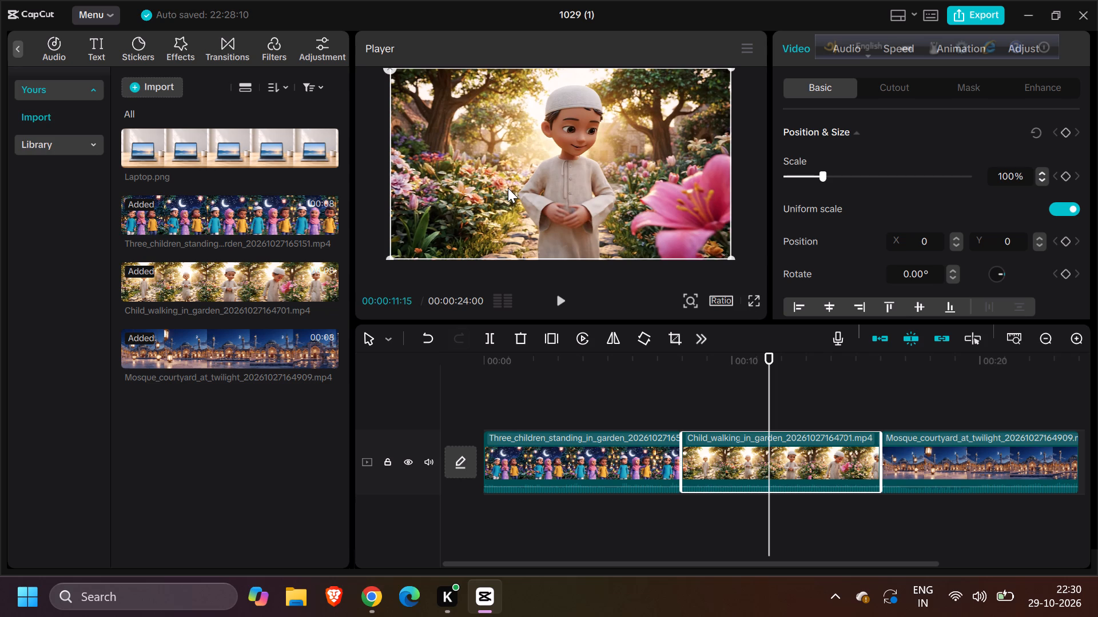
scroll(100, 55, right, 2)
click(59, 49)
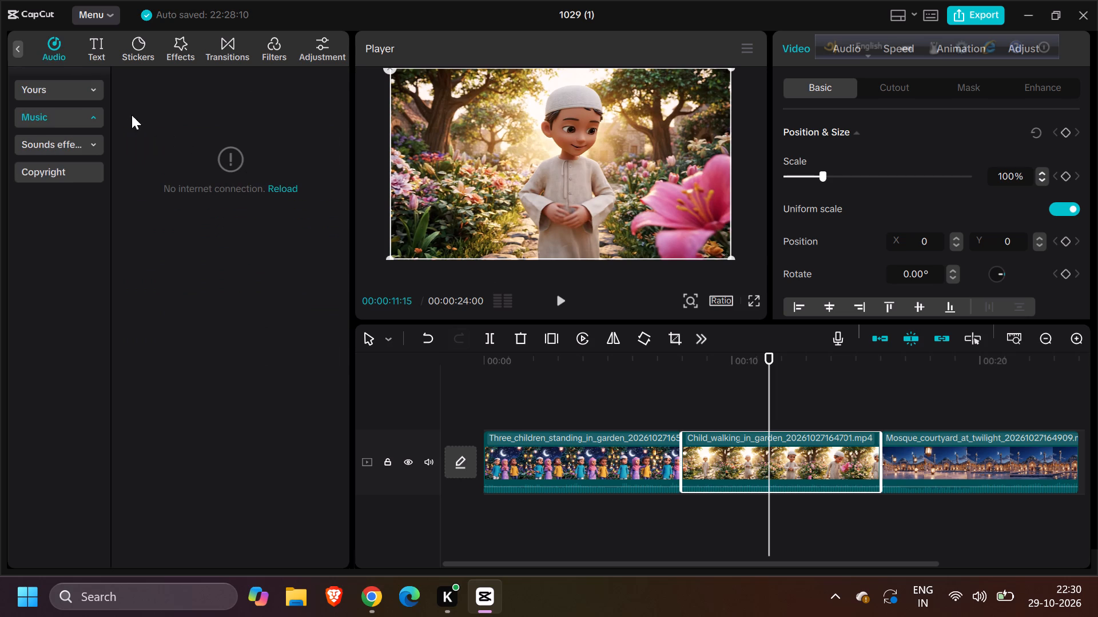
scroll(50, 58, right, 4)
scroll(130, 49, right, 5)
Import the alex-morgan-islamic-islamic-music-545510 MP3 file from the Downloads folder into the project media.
scroll(130, 49, left, 2)
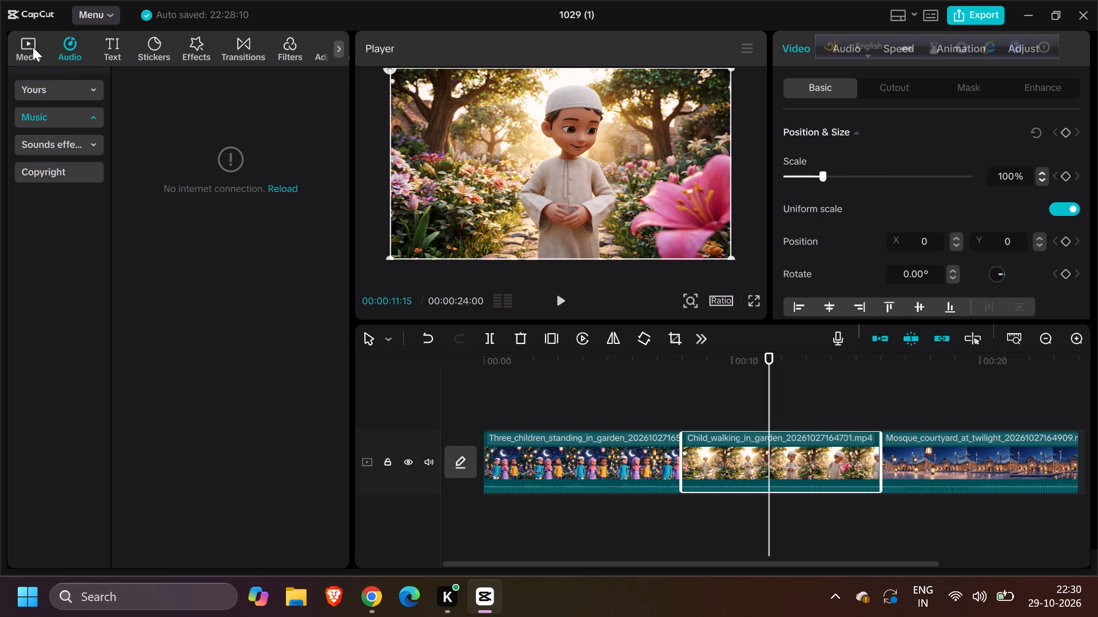
click(33, 47)
click(149, 90)
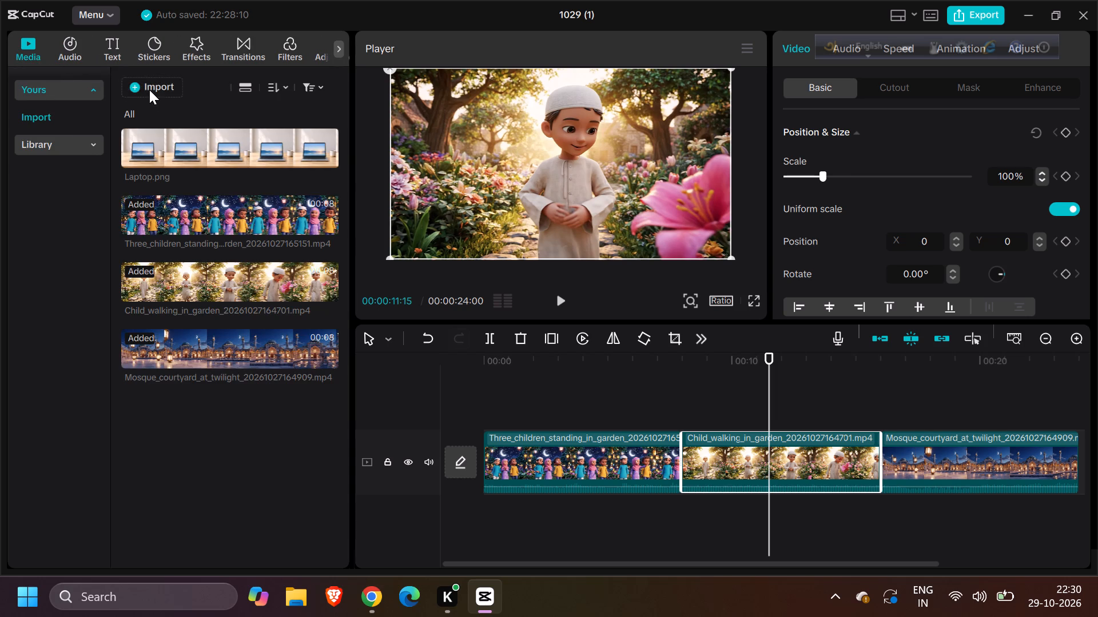
scroll(226, 219, down, 1)
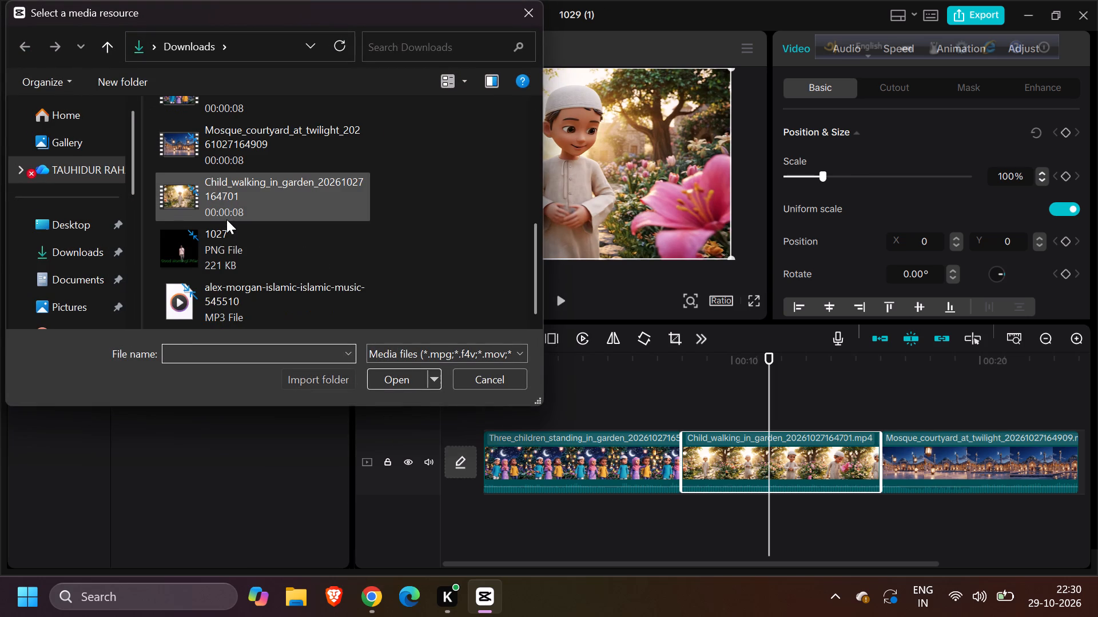
scroll(226, 219, down, 1)
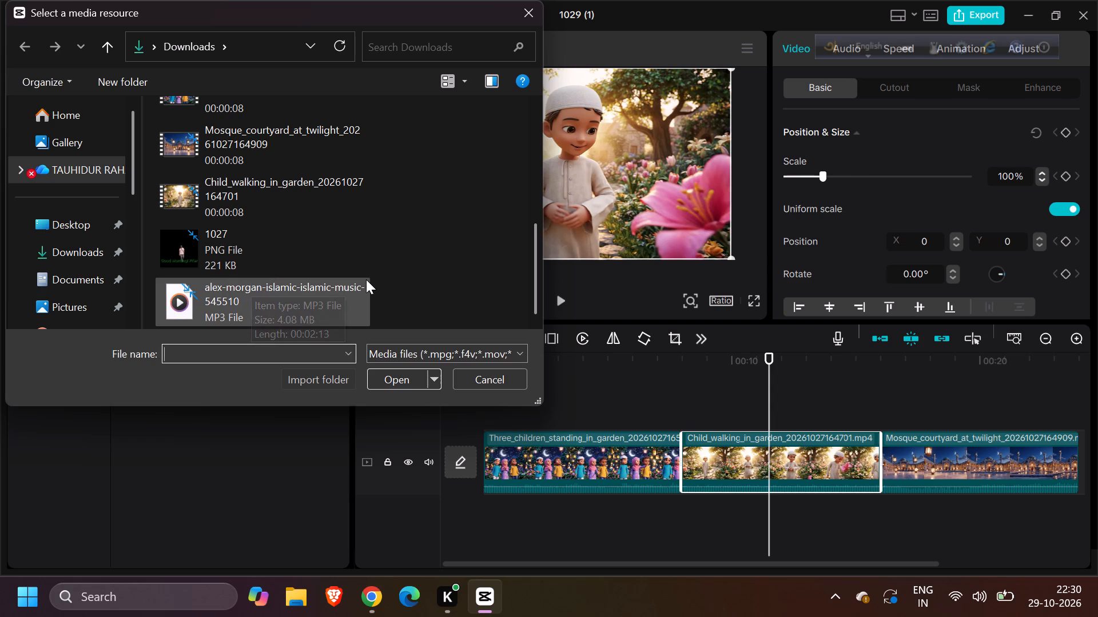
scroll(366, 279, down, 1)
click(317, 291)
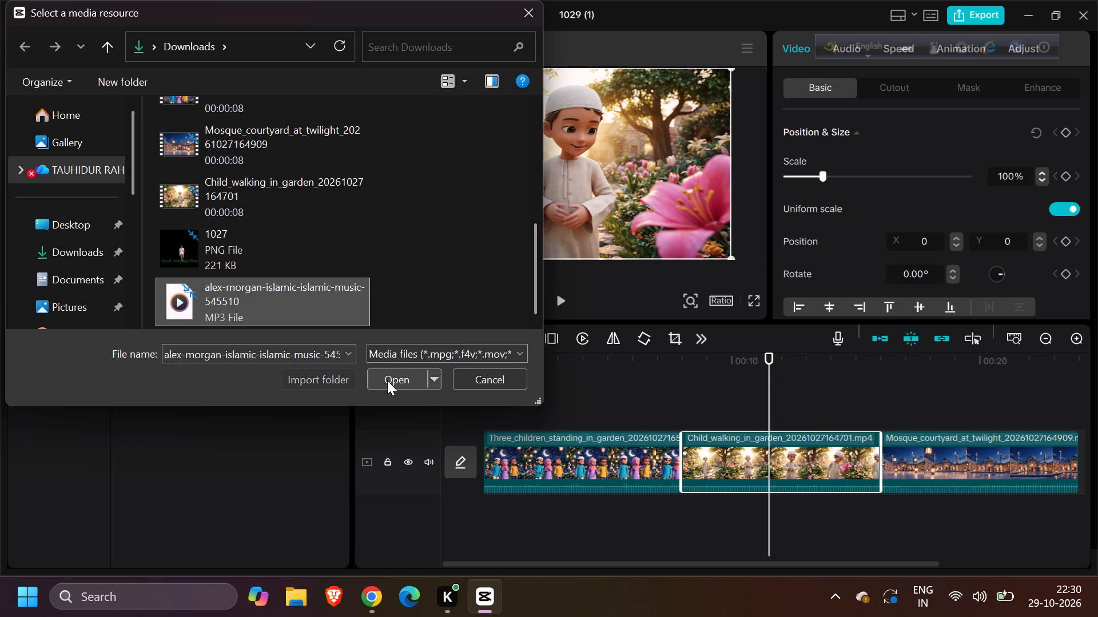
click(387, 380)
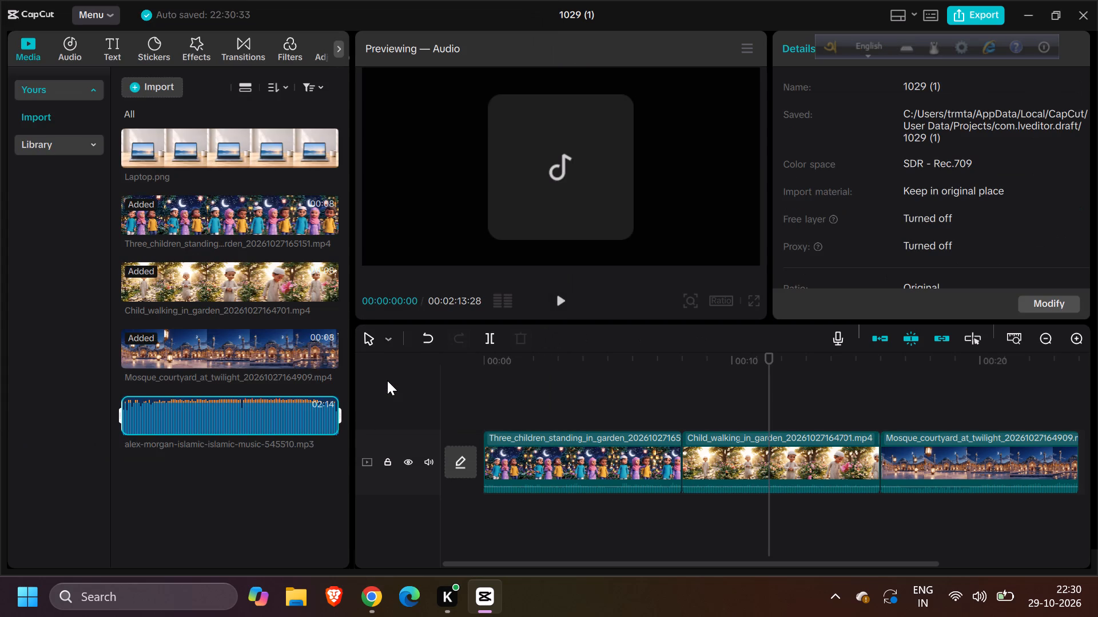
Move the playhead back to the start of the timeline at 00:00:00:00.
scroll(541, 454, left, 1)
scroll(541, 454, right, 4)
drag(766, 384, 492, 392)
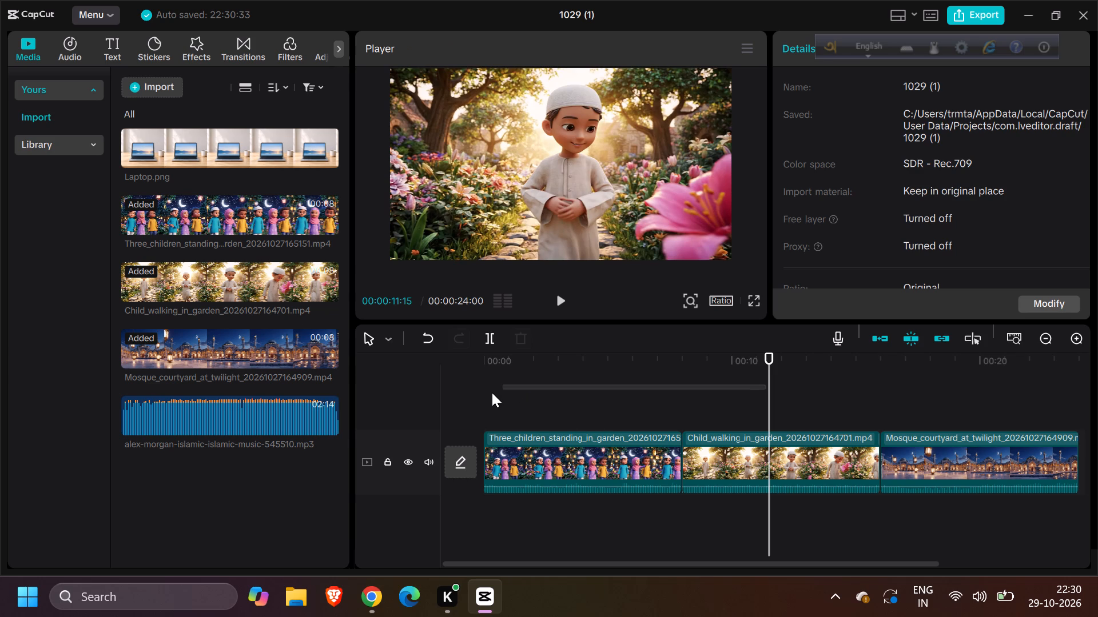
drag(492, 392, 490, 394)
click(490, 394)
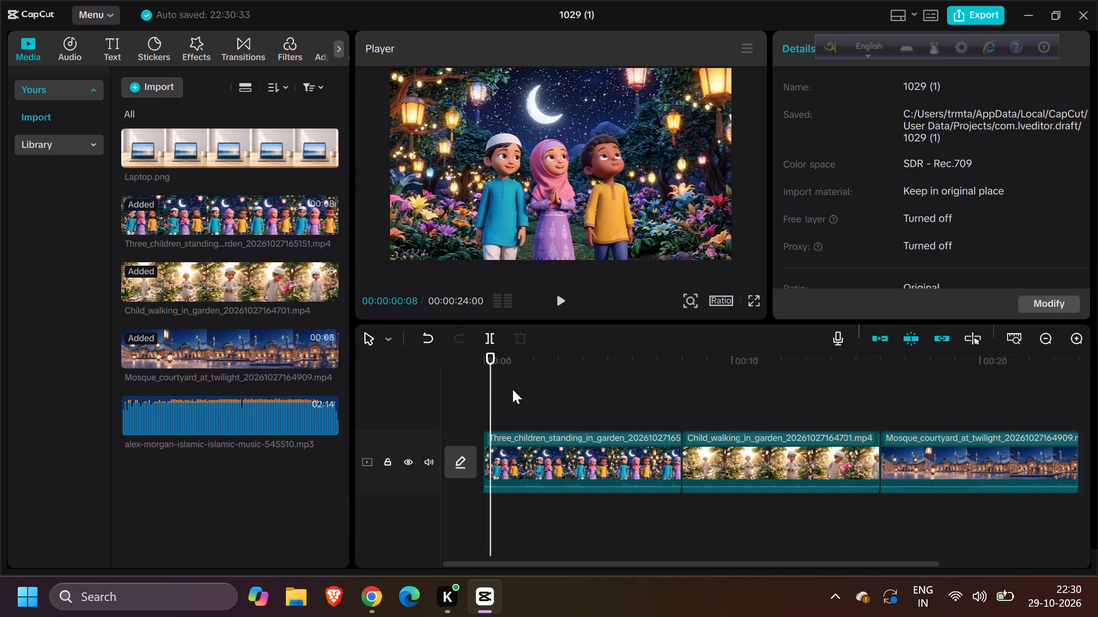
scroll(608, 454, right, 2)
drag(488, 407, 476, 406)
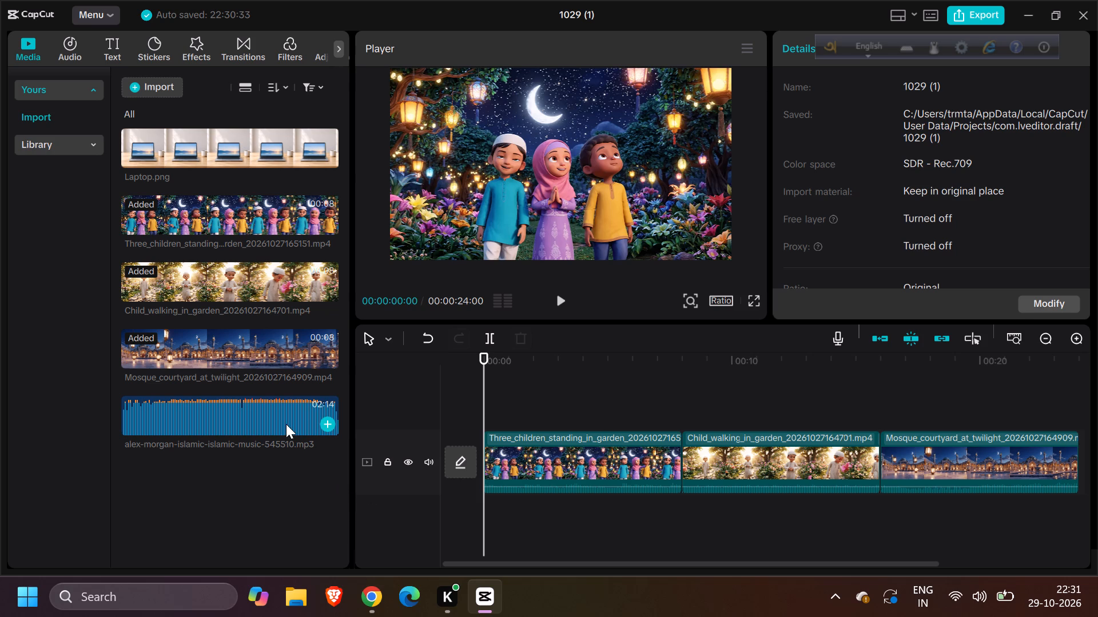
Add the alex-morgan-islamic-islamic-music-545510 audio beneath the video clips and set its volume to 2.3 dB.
drag(286, 424, 492, 523)
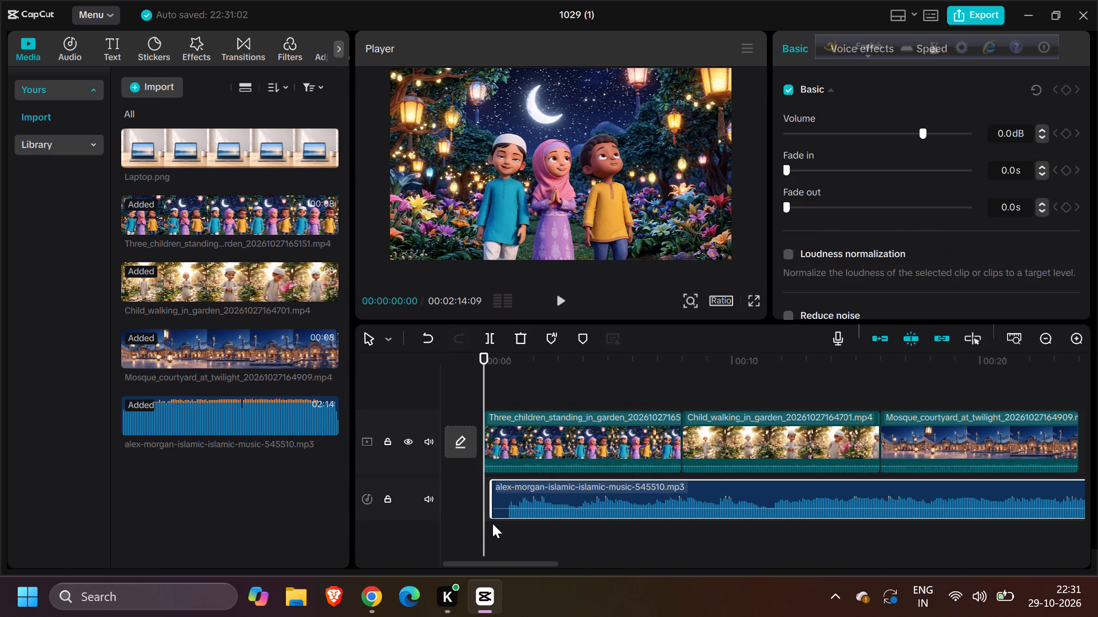
drag(499, 508, 486, 507)
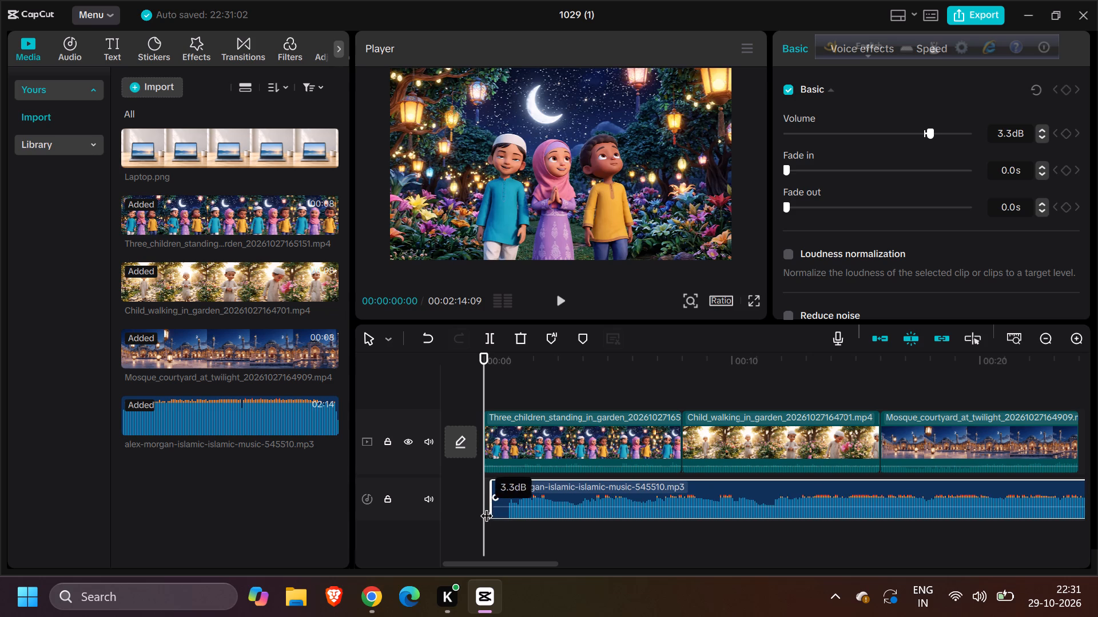
drag(486, 507, 483, 507)
Shift the music clip to begin at 00:00, aligned with the start of the first video clip.
drag(539, 498, 520, 497)
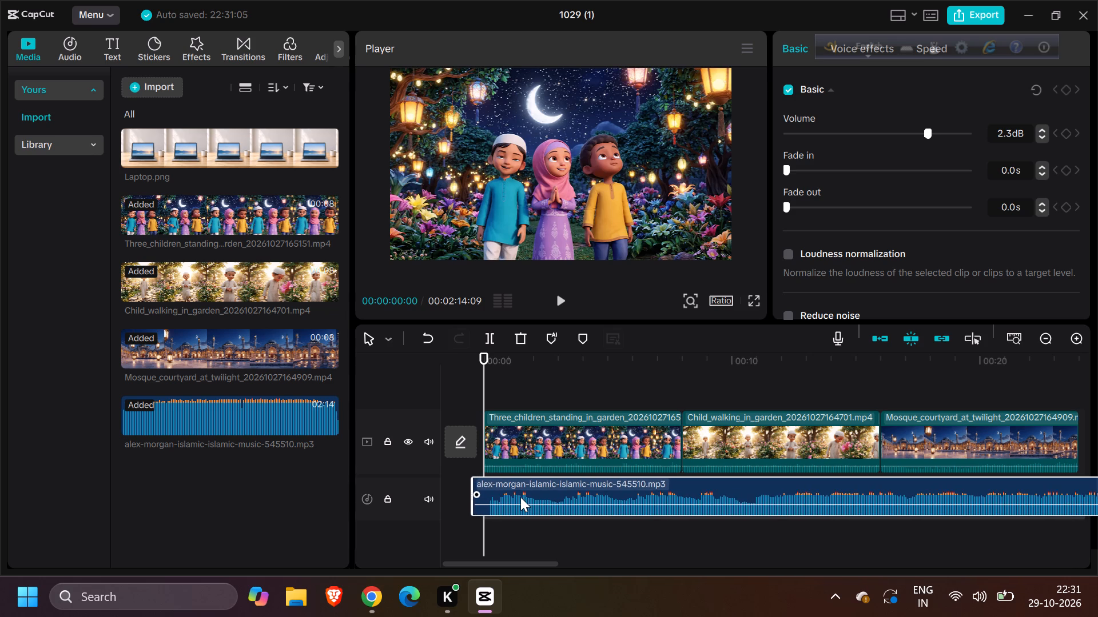
drag(520, 497, 531, 497)
click(531, 497)
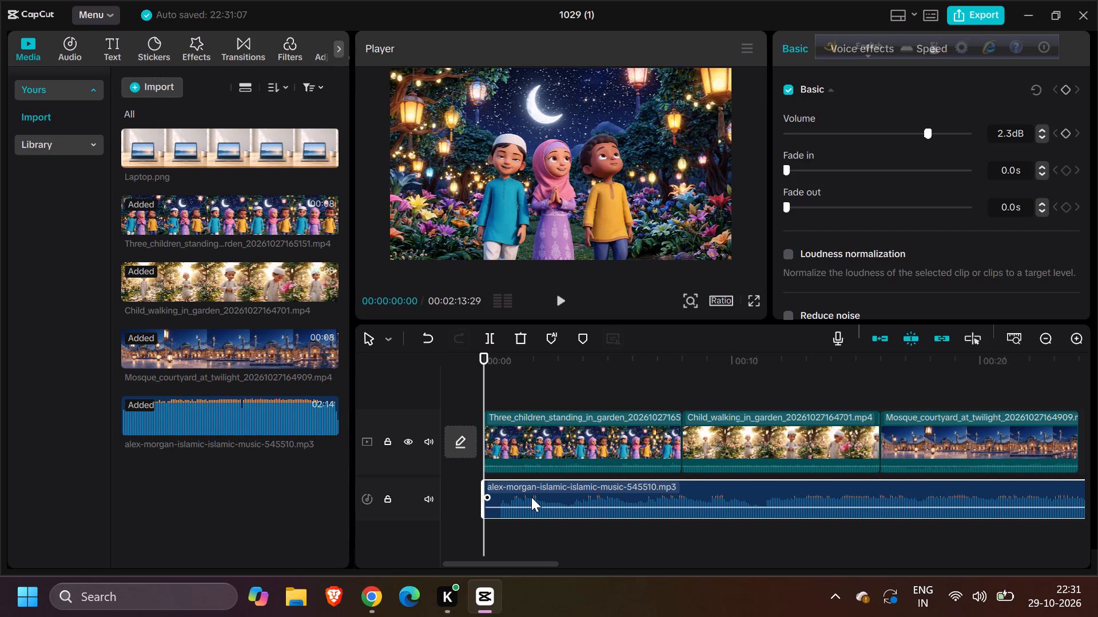
Examine how far the music clip extends along the timeline compared with the end of the video clips.
scroll(583, 513, left, 3)
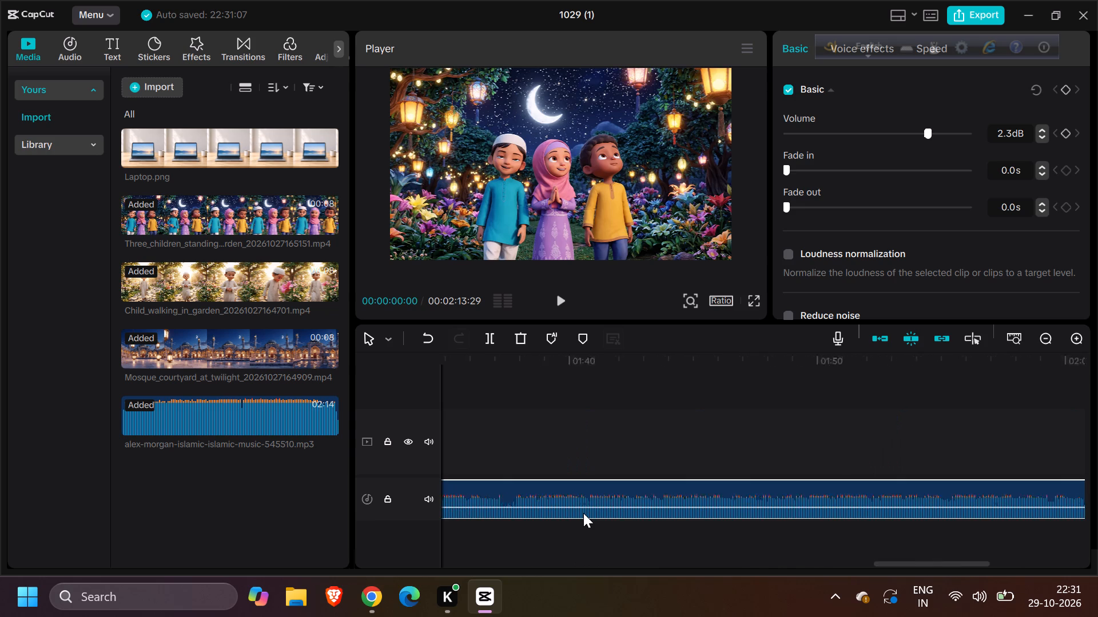
scroll(583, 513, left, 1)
scroll(583, 513, right, 3)
scroll(583, 513, left, 1)
scroll(583, 513, right, 1)
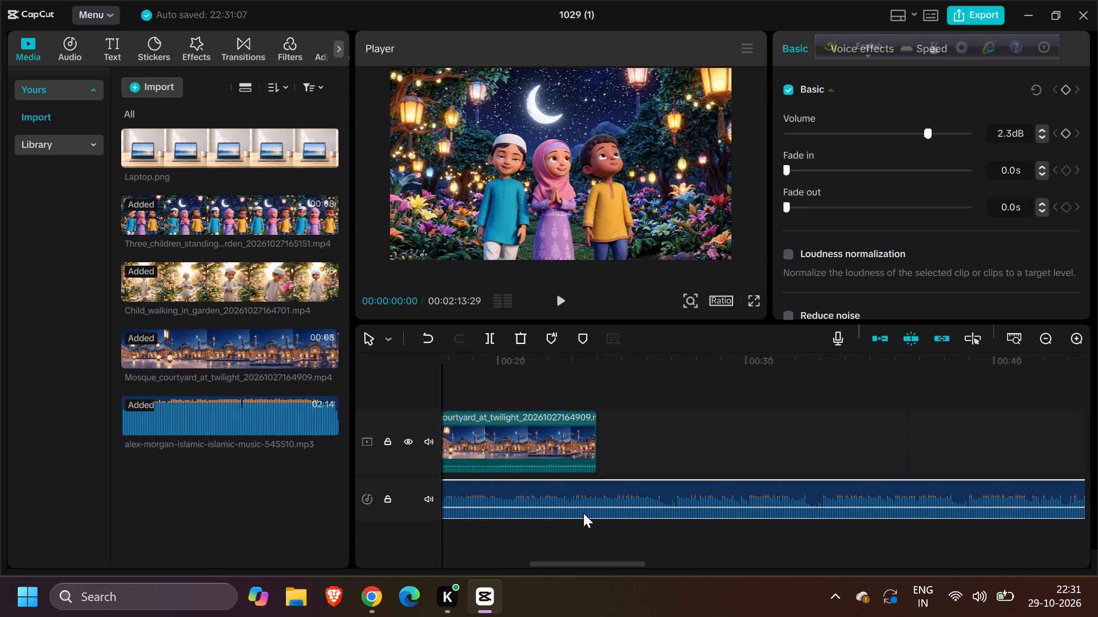
scroll(583, 513, right, 1)
click(627, 490)
click(627, 490)
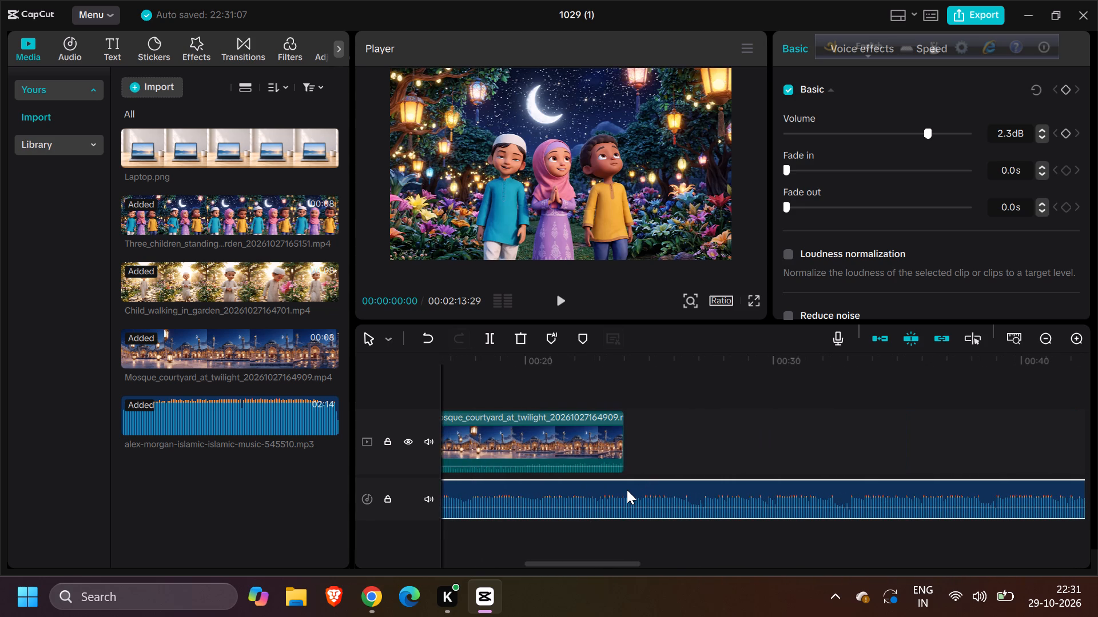
scroll(615, 488, right, 2)
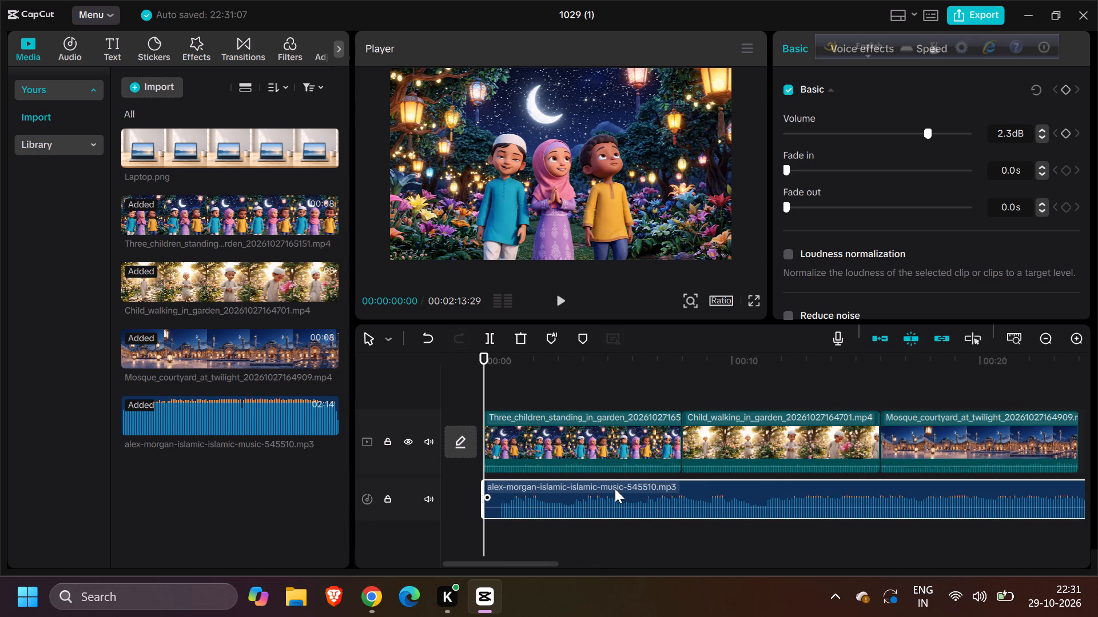
scroll(615, 488, right, 1)
Position the playhead at the end of the Mosque_courtyard_at_twilight clip, at 00:00:24:00.
drag(480, 400, 978, 348)
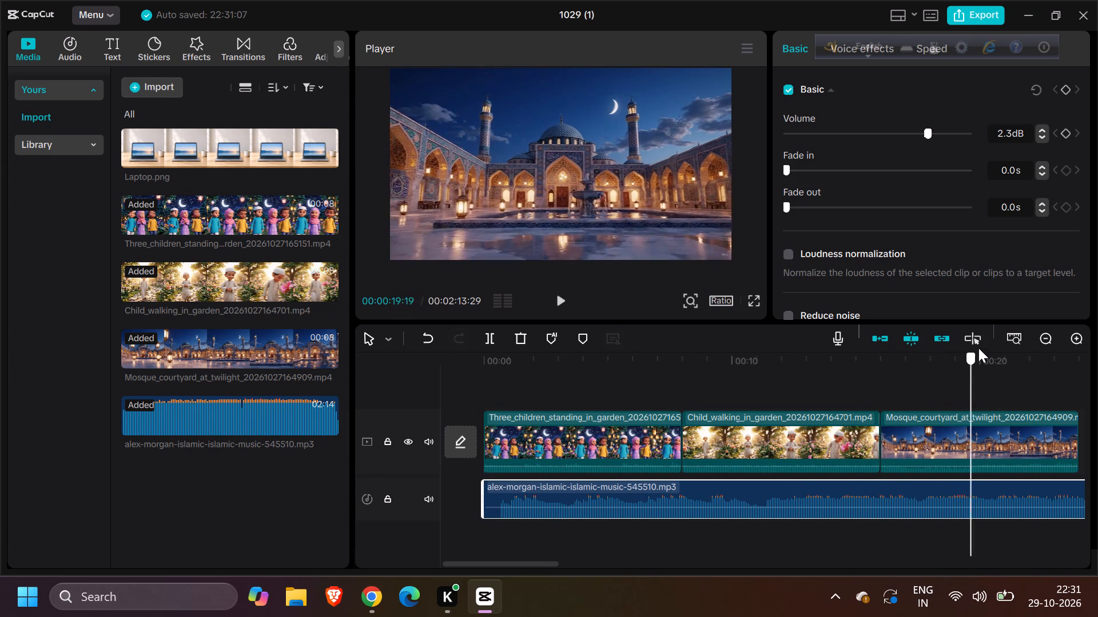
drag(978, 348, 926, 374)
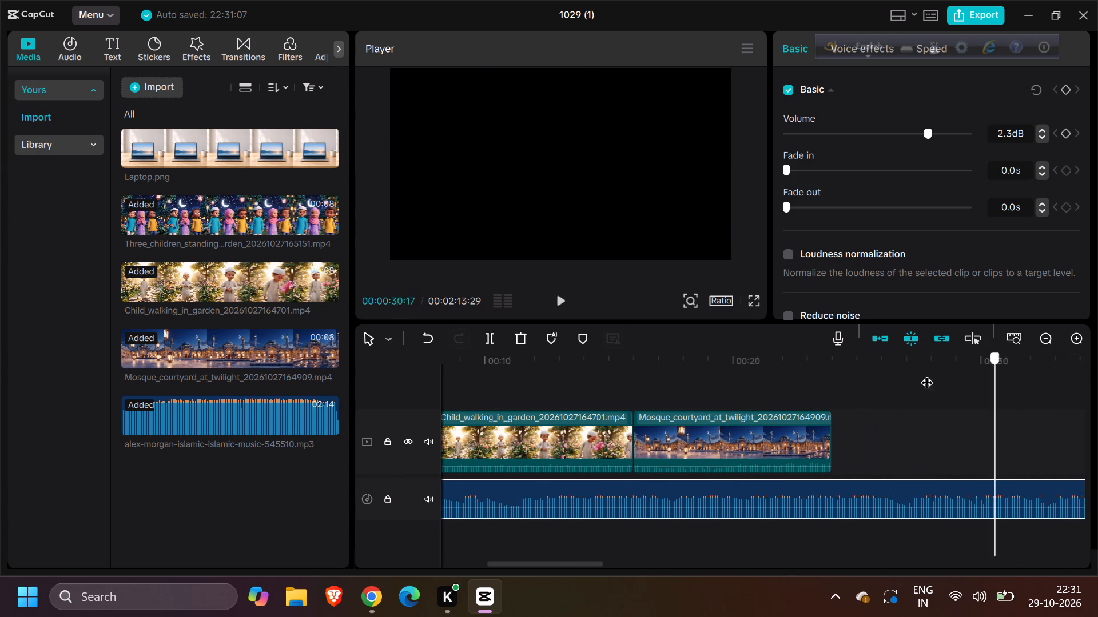
drag(926, 374, 829, 376)
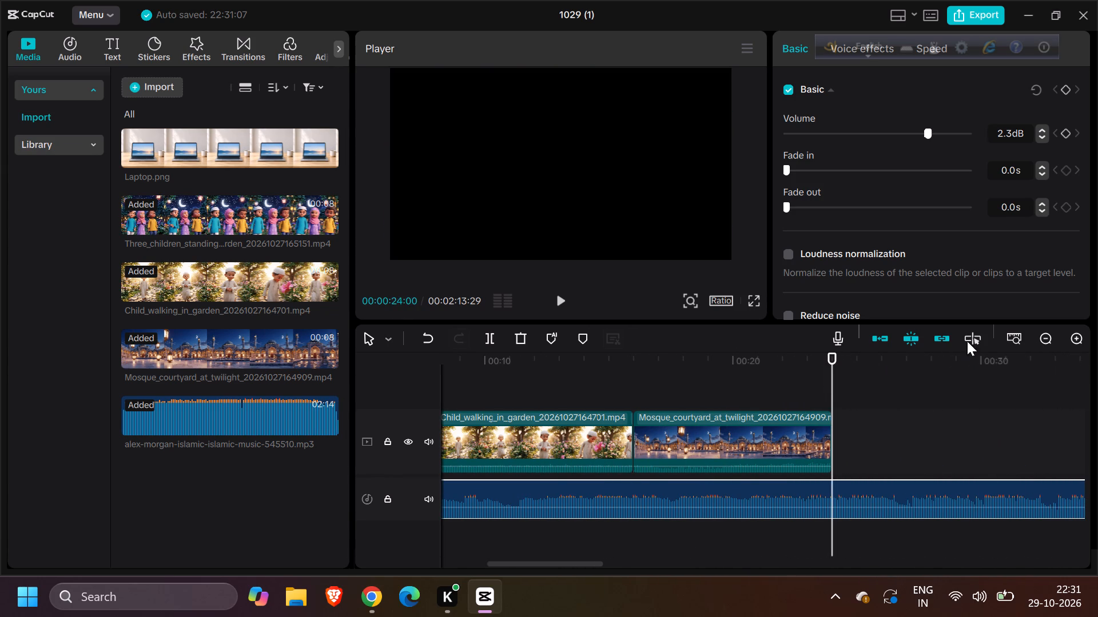
Turn on the timeline's preview axis.
click(974, 339)
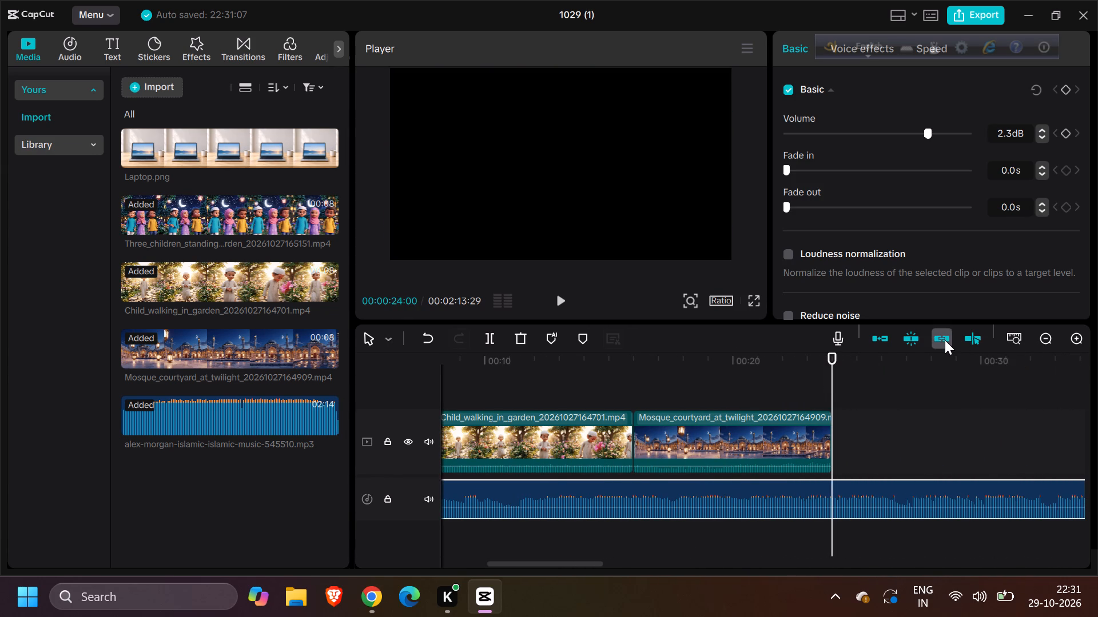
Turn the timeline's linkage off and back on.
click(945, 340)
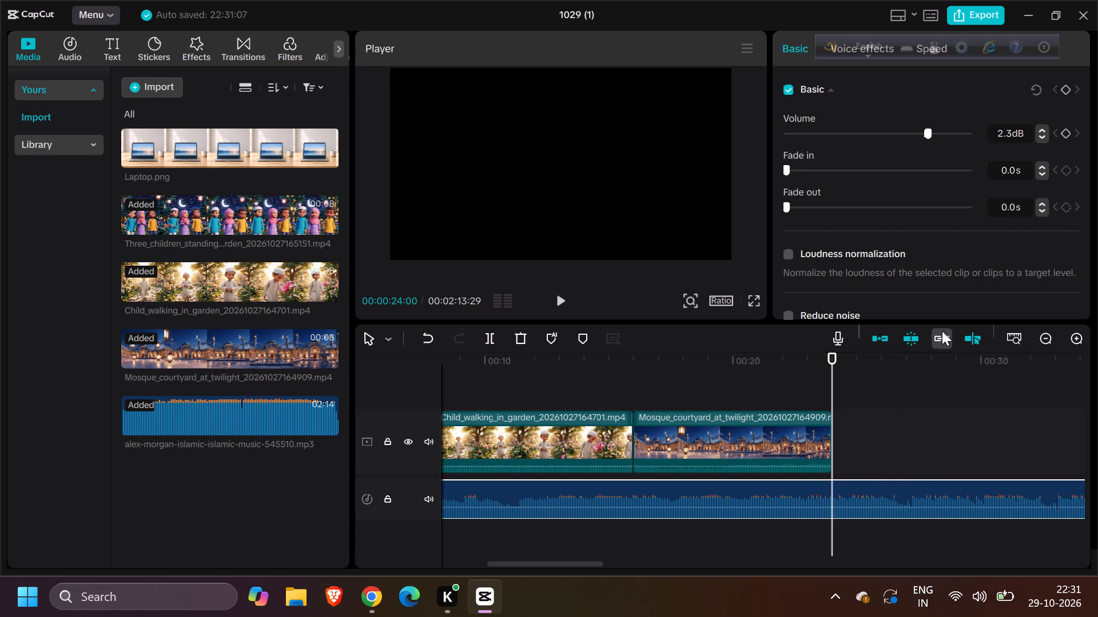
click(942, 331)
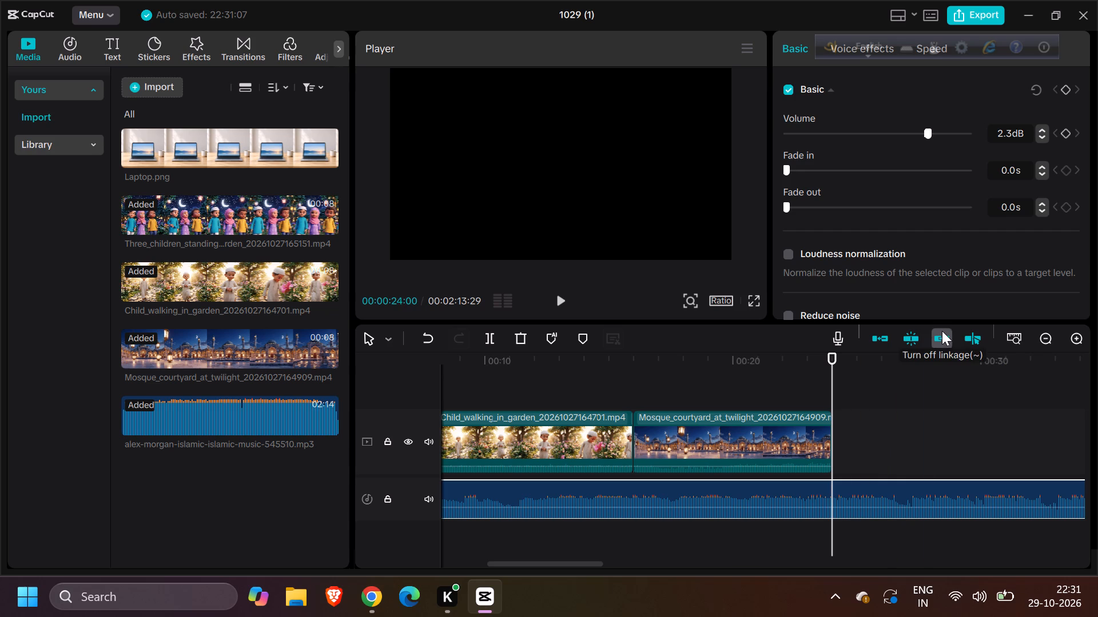
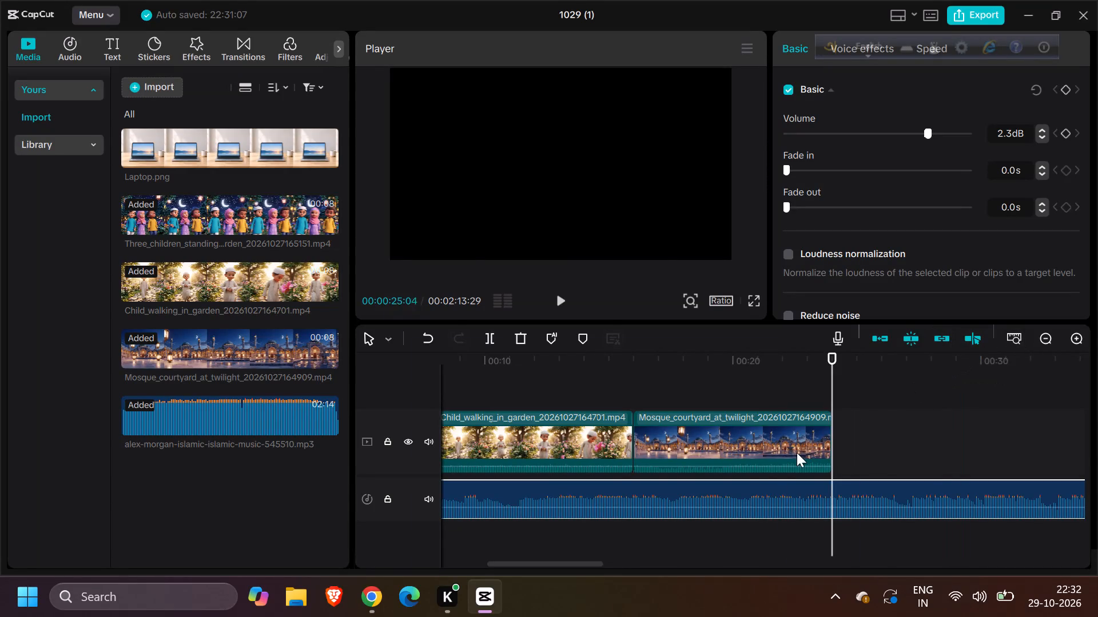
Examine the music clip against the three video clips, from the start of the timeline to past the Mosque_courtyard_at_twilight clip's end.
scroll(759, 468, right, 3)
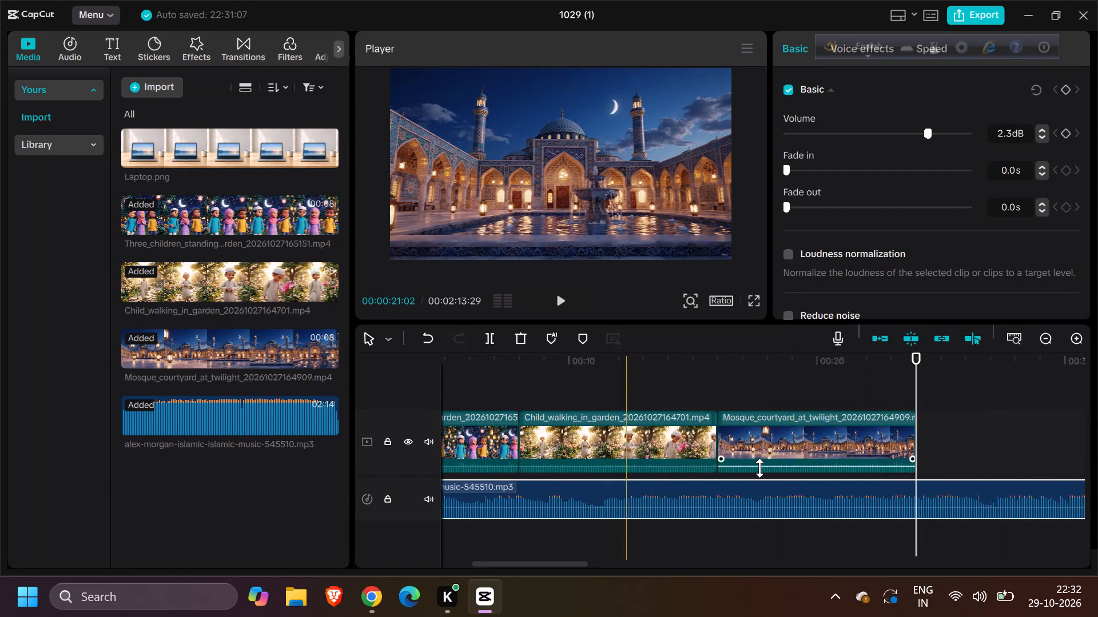
scroll(759, 468, right, 2)
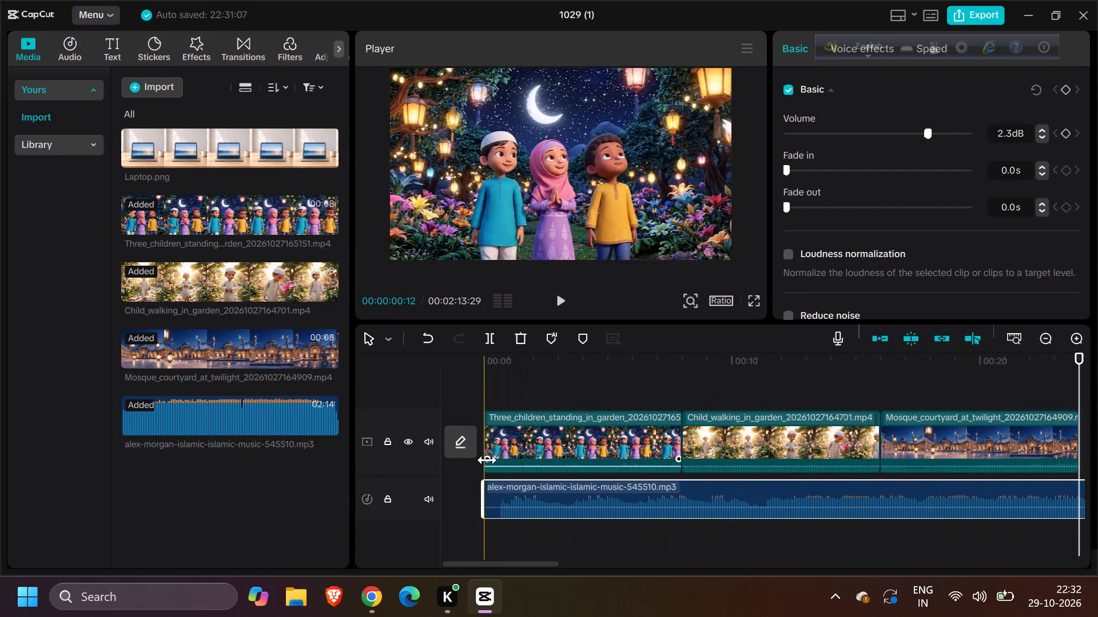
scroll(669, 475, left, 1)
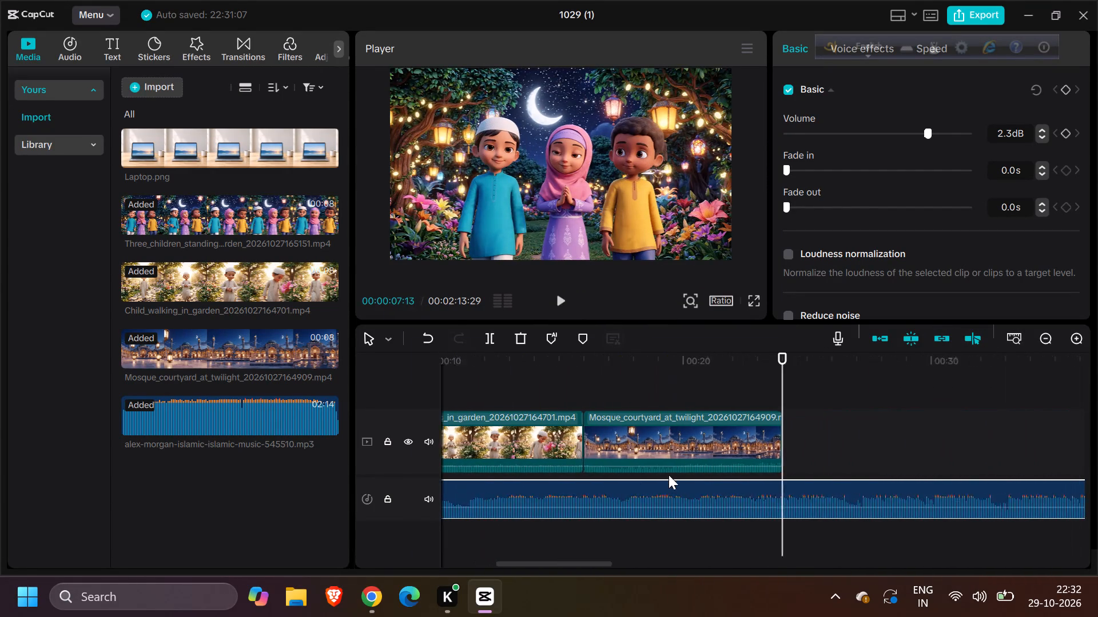
scroll(669, 475, left, 1)
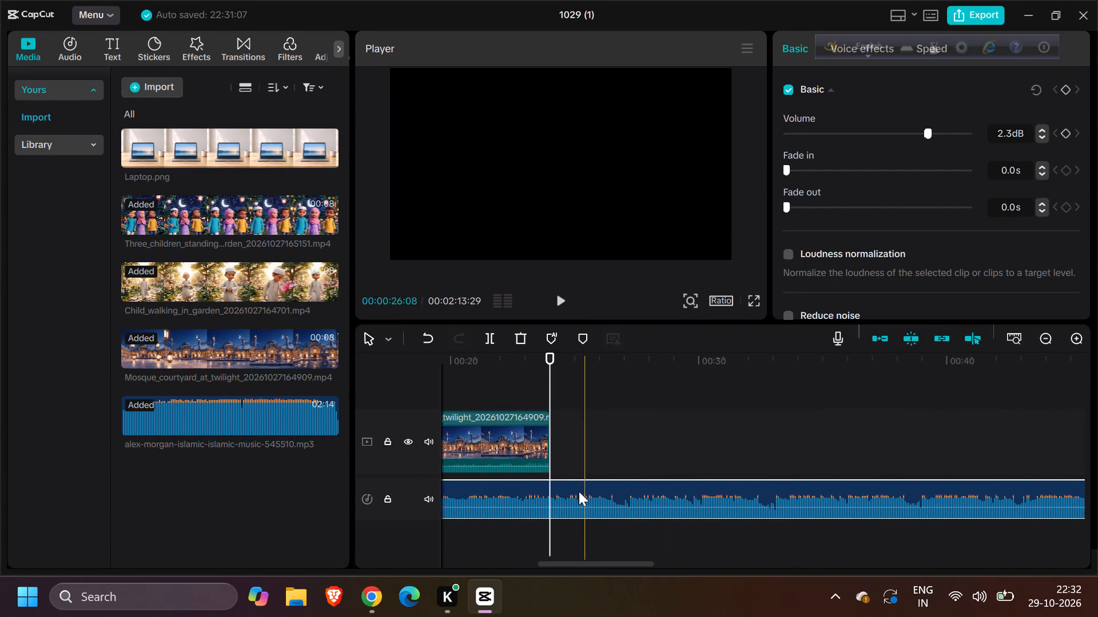
click(552, 494)
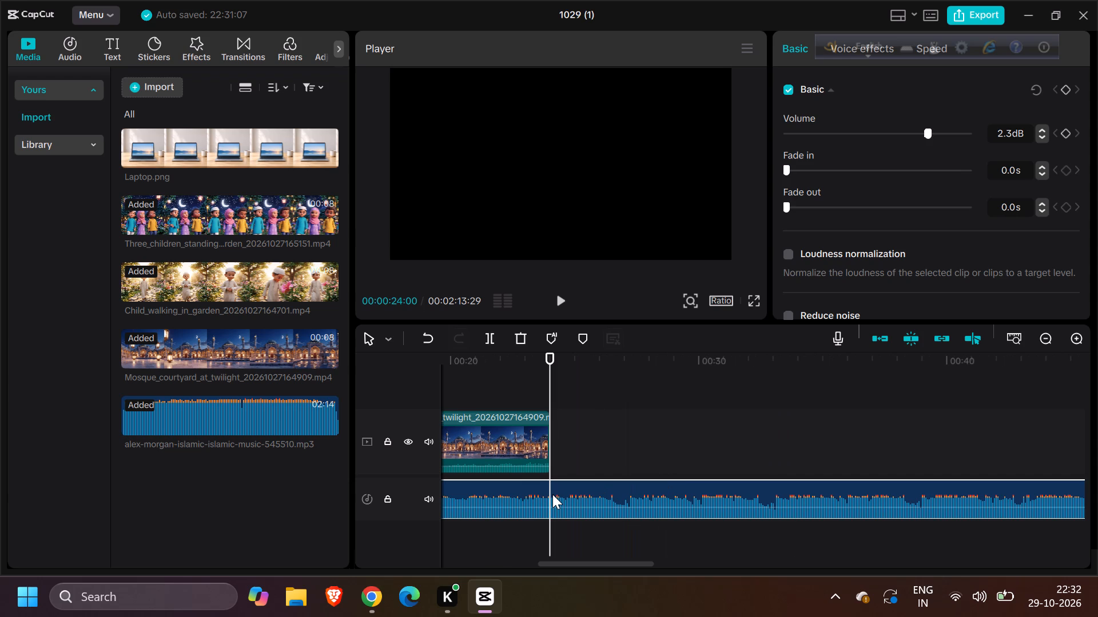
scroll(552, 494, right, 5)
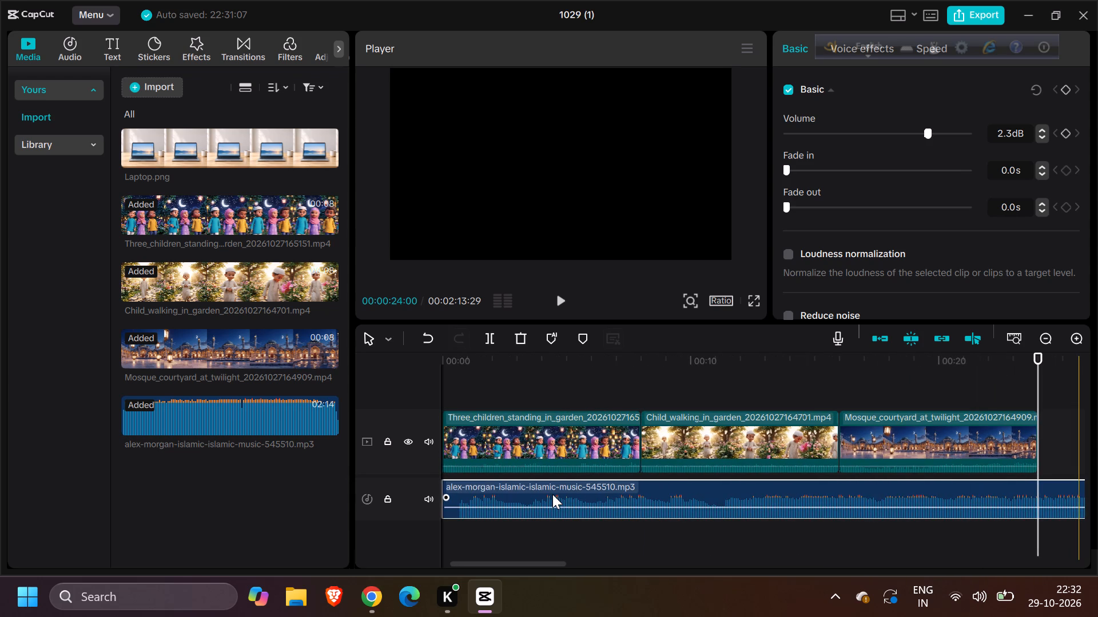
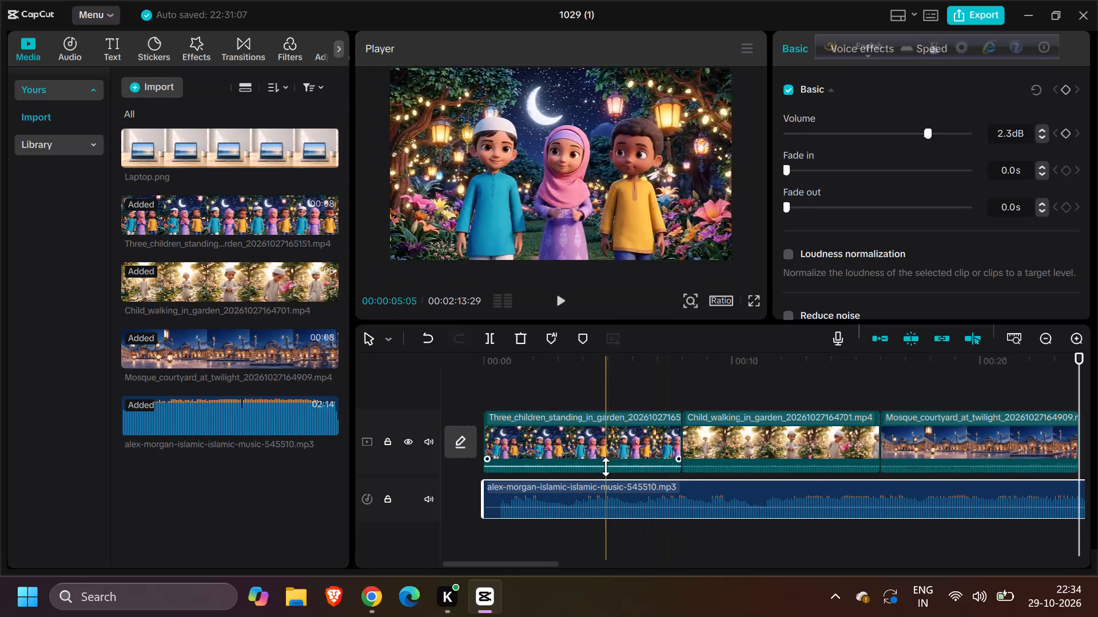
Play the music from the Mosque_courtyard_at_twilight clip's end at 00:00:24:00, and again from about 00:00:36.
scroll(737, 514, left, 1)
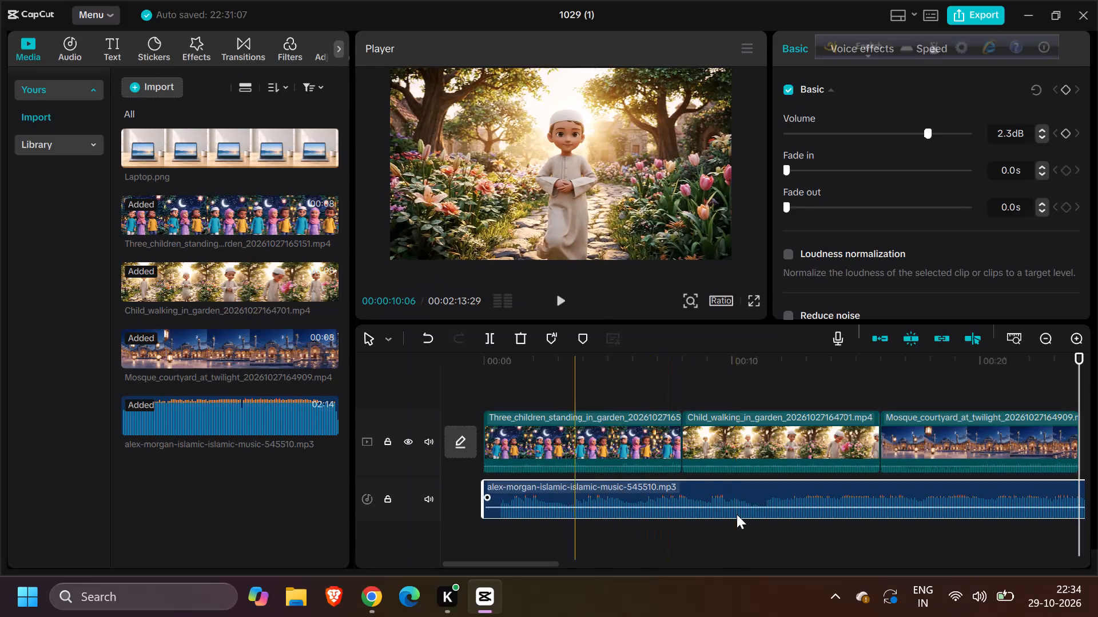
scroll(737, 514, left, 1)
scroll(737, 514, right, 3)
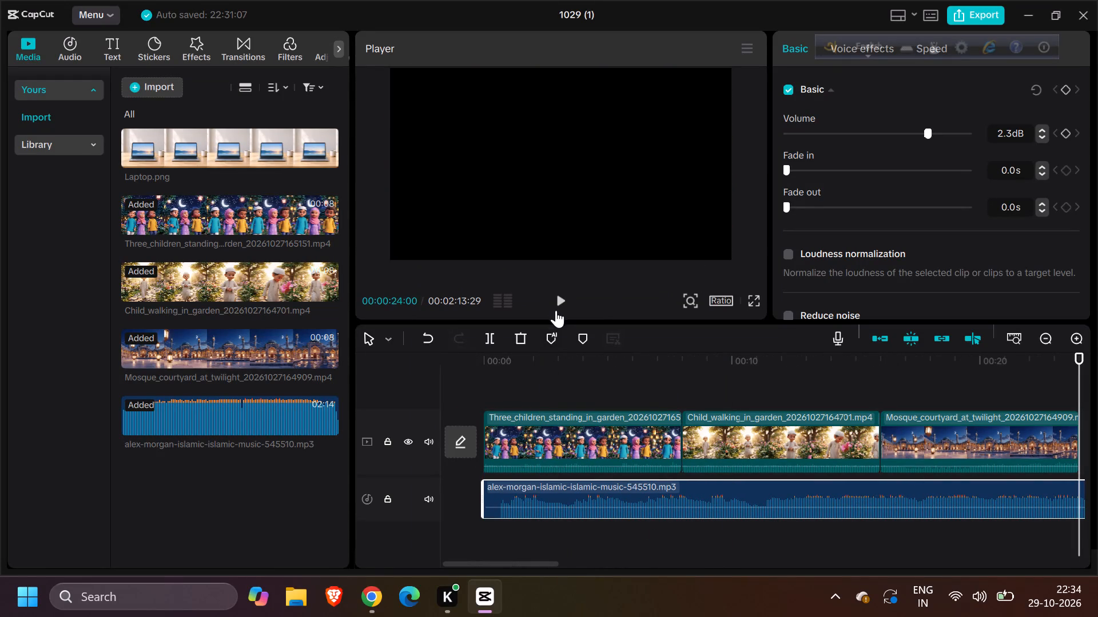
click(556, 309)
scroll(503, 440, right, 2)
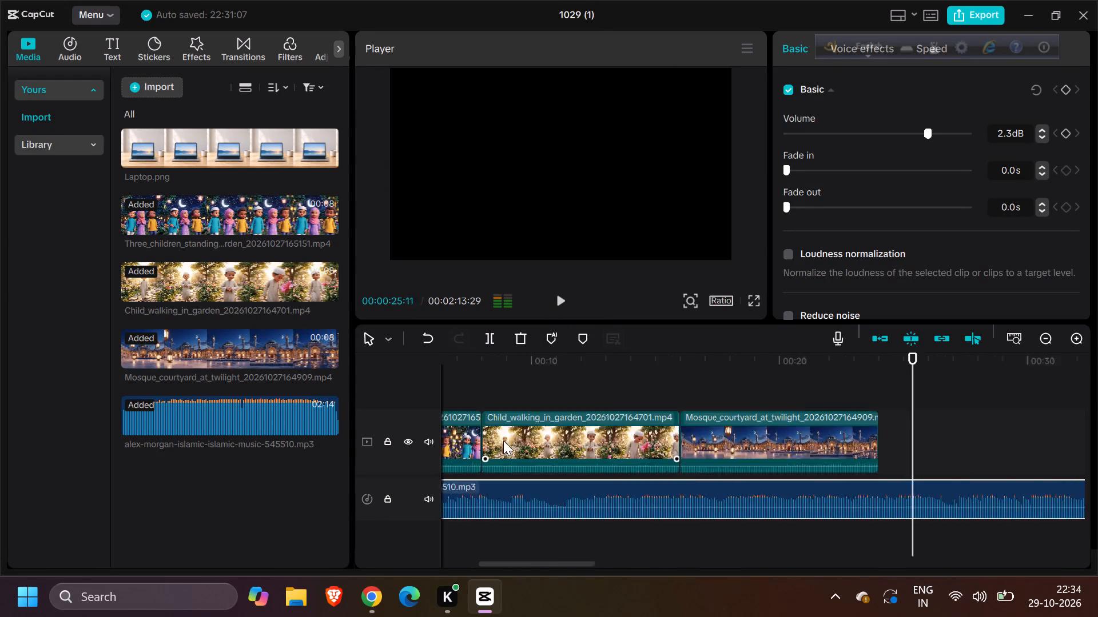
scroll(503, 440, right, 3)
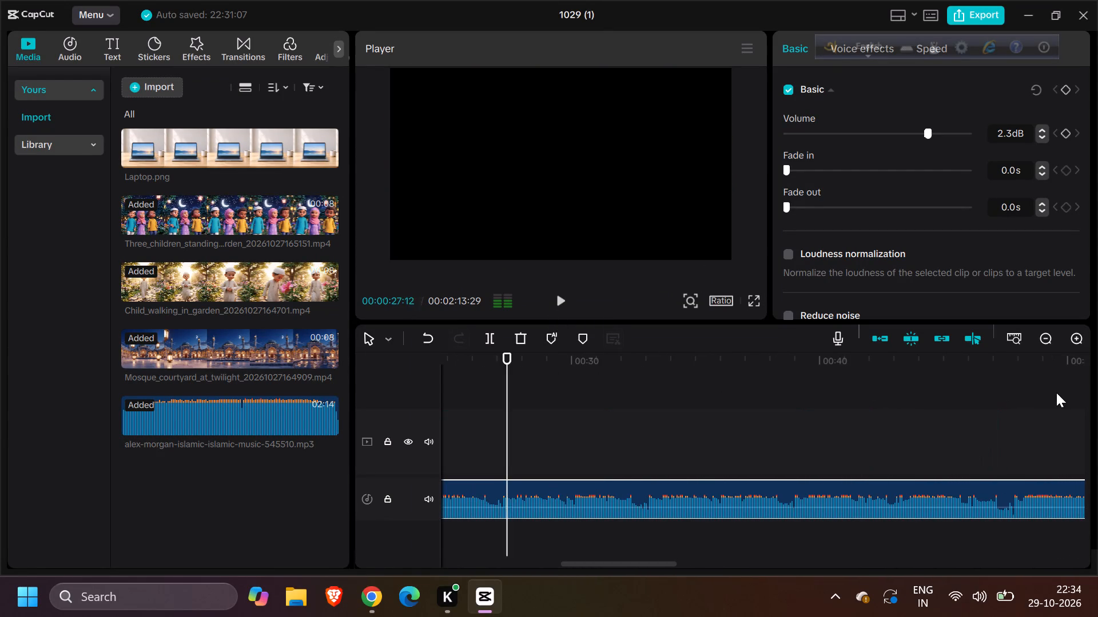
click(734, 524)
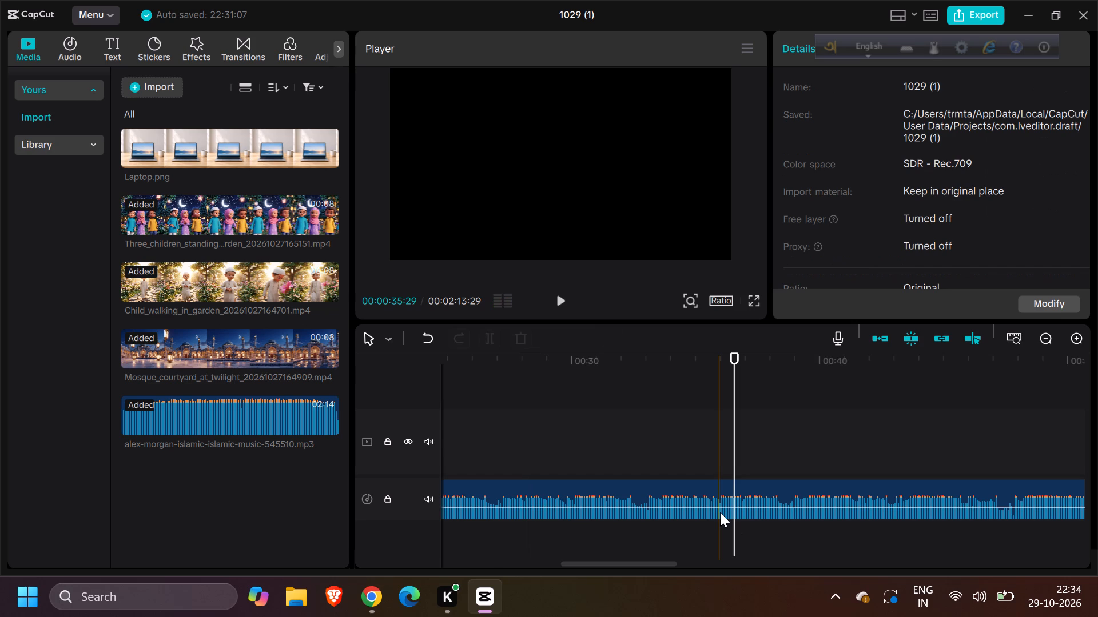
scroll(720, 512, right, 4)
click(494, 426)
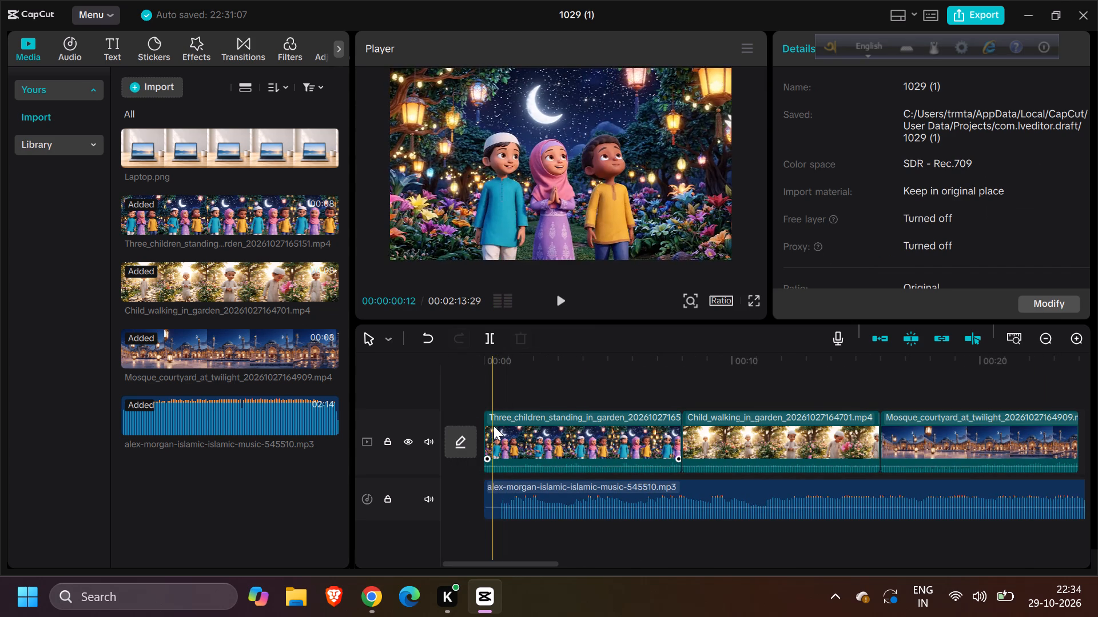
click(556, 299)
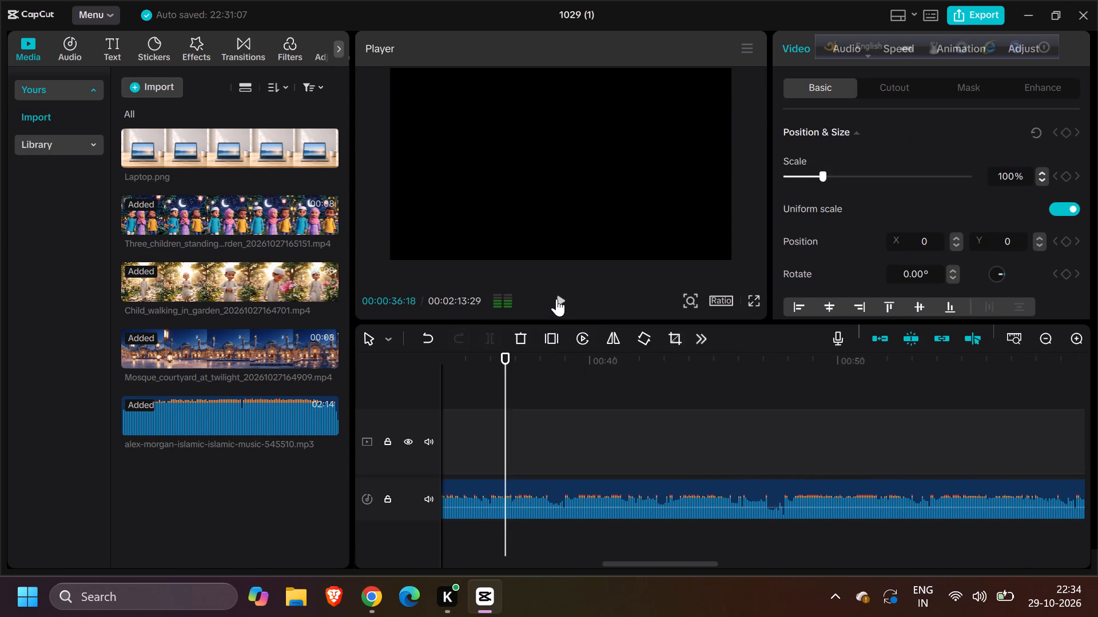
scroll(628, 434, right, 2)
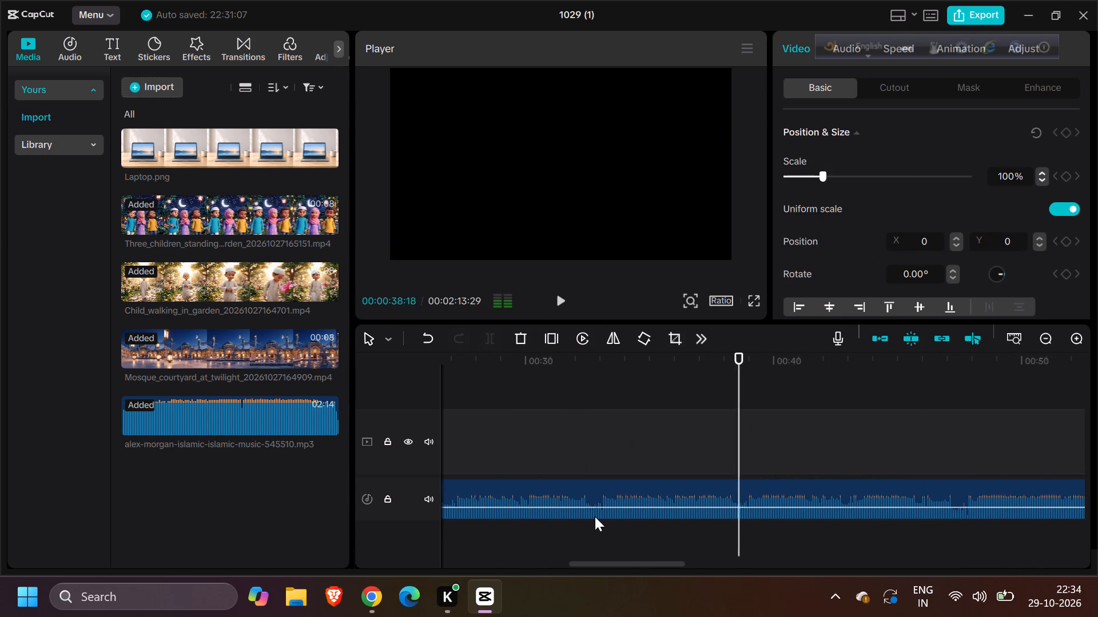
Place the playhead at about 00:00:30 and examine the music clip against the end of the Mosque_courtyard_at_twilight clip.
click(595, 516)
click(540, 519)
scroll(540, 519, right, 3)
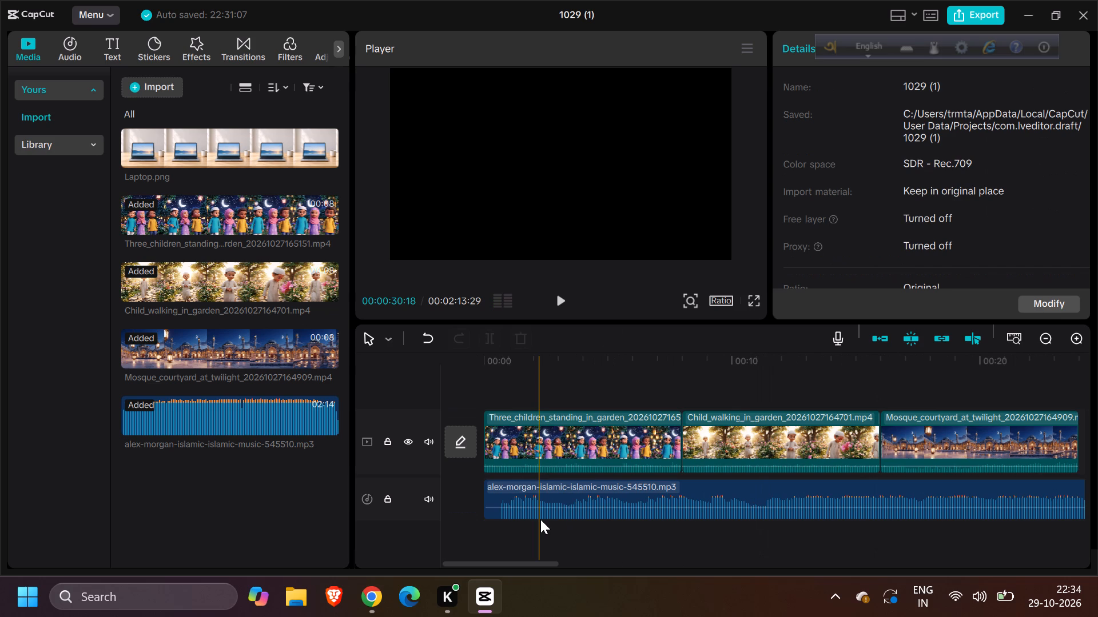
scroll(540, 519, right, 2)
scroll(540, 519, left, 2)
scroll(540, 519, right, 2)
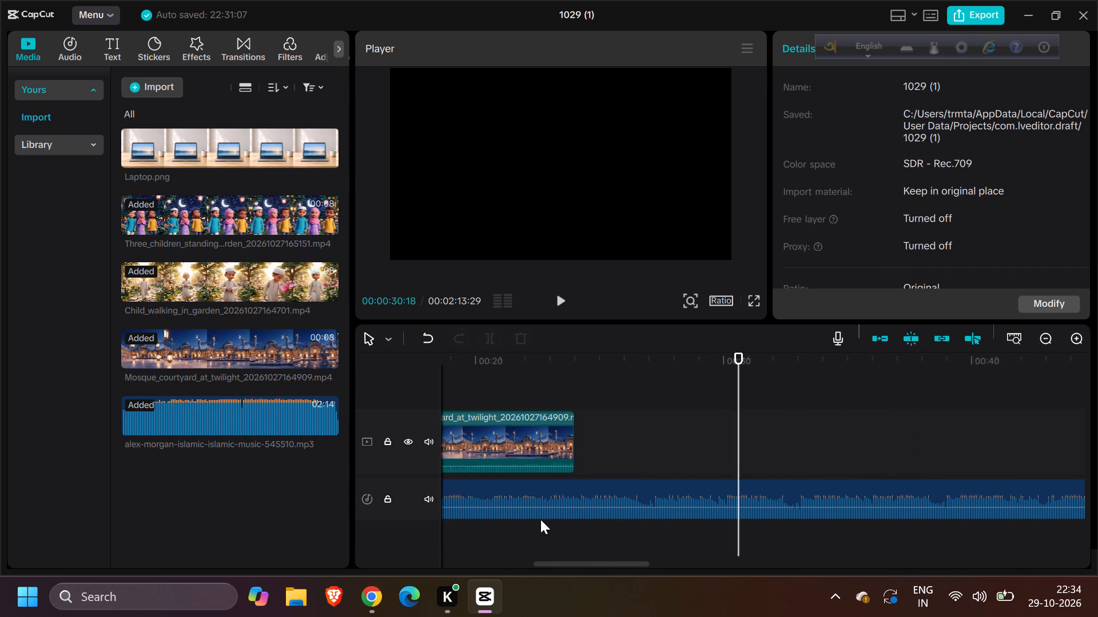
Return the playhead to the start of the timeline at 00:00:00:00.
drag(733, 443, 688, 434)
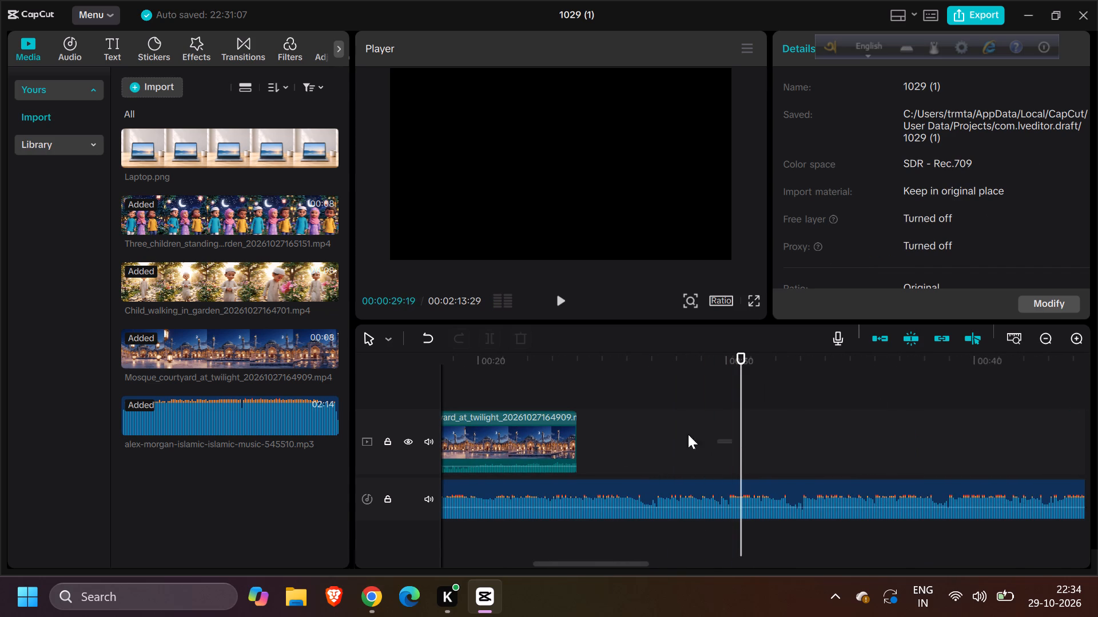
drag(688, 434, 562, 458)
drag(738, 436, 666, 436)
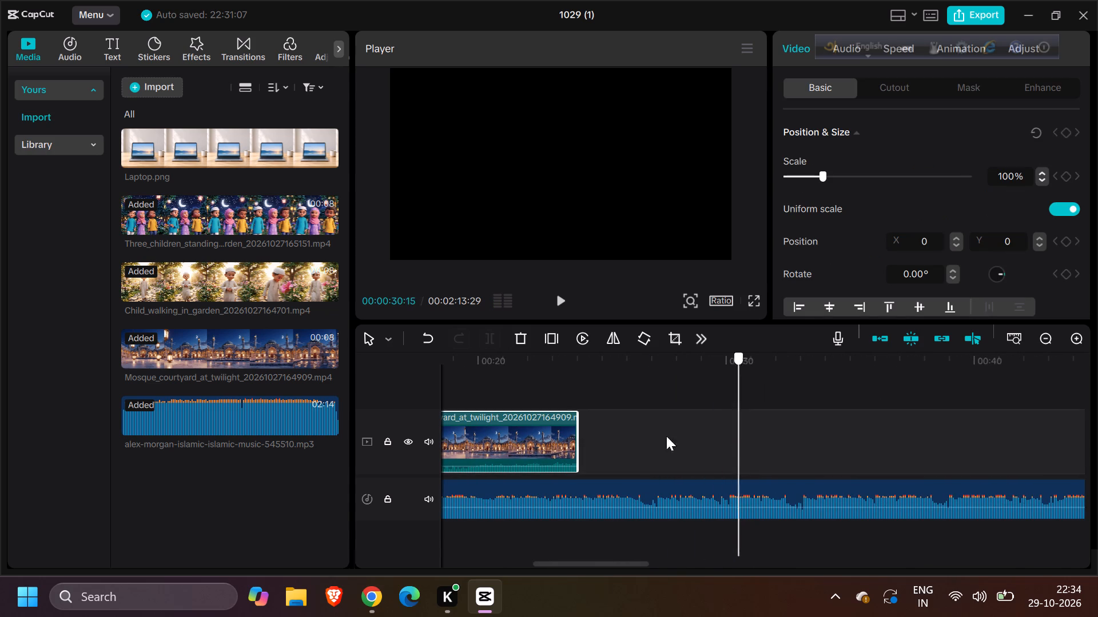
drag(666, 436, 335, 440)
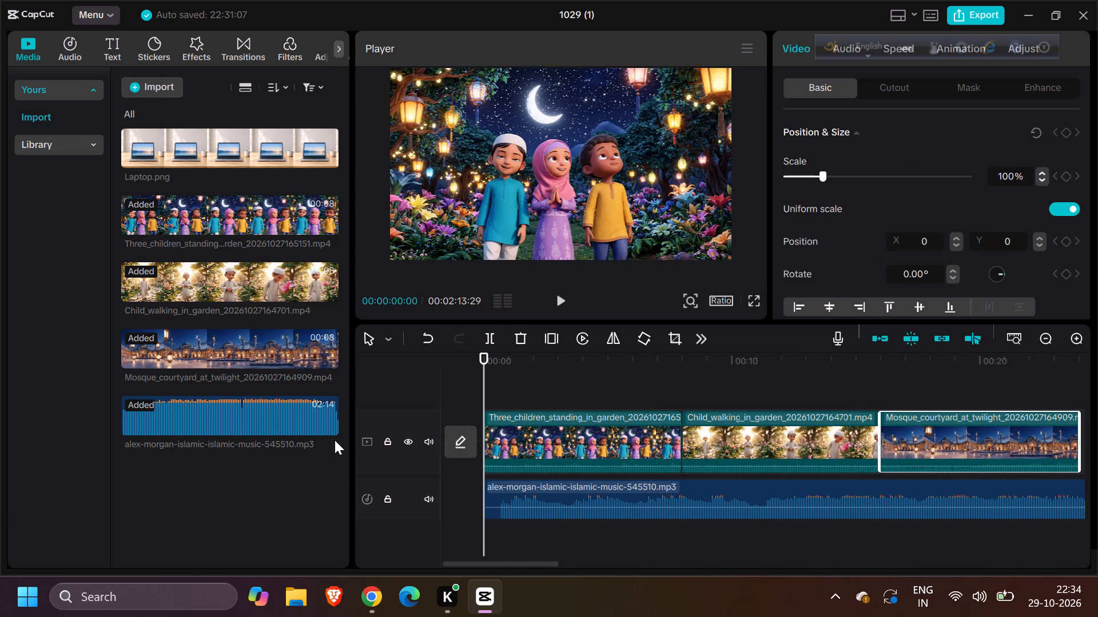
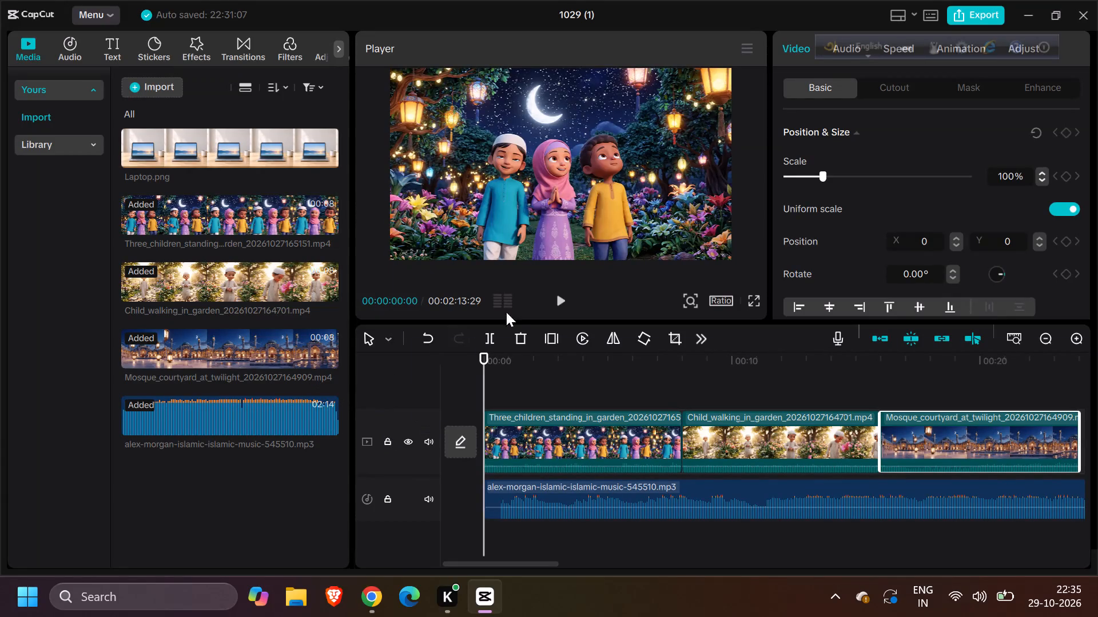
Play the sequence from the start of the timeline through to the Mosque_courtyard_at_twilight clip.
click(551, 295)
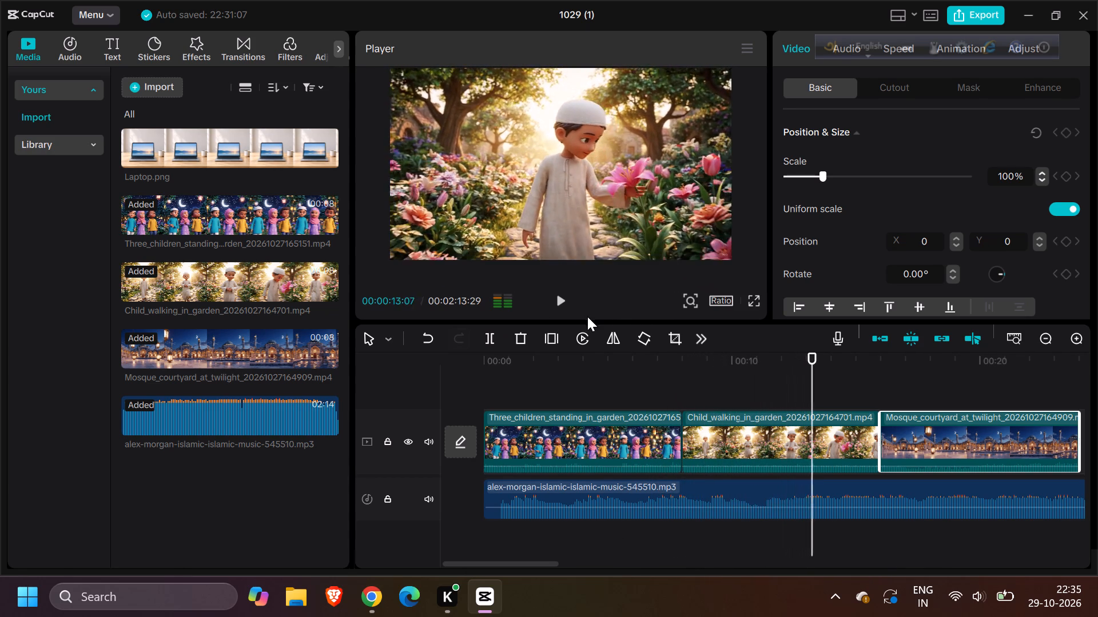
Append the Three_children_standing, Child_walking_in_garden and Mosque_courtyard_at_twilight clips in that order as a second run from about 00:00:24:00 on the main track.
scroll(742, 433, left, 3)
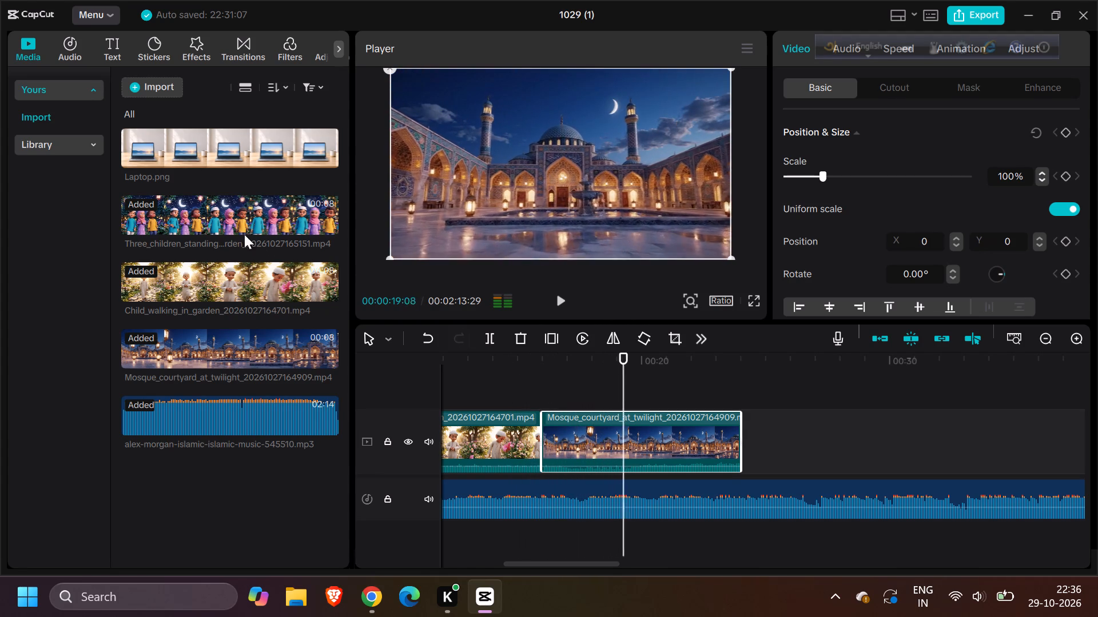
drag(231, 228, 742, 436)
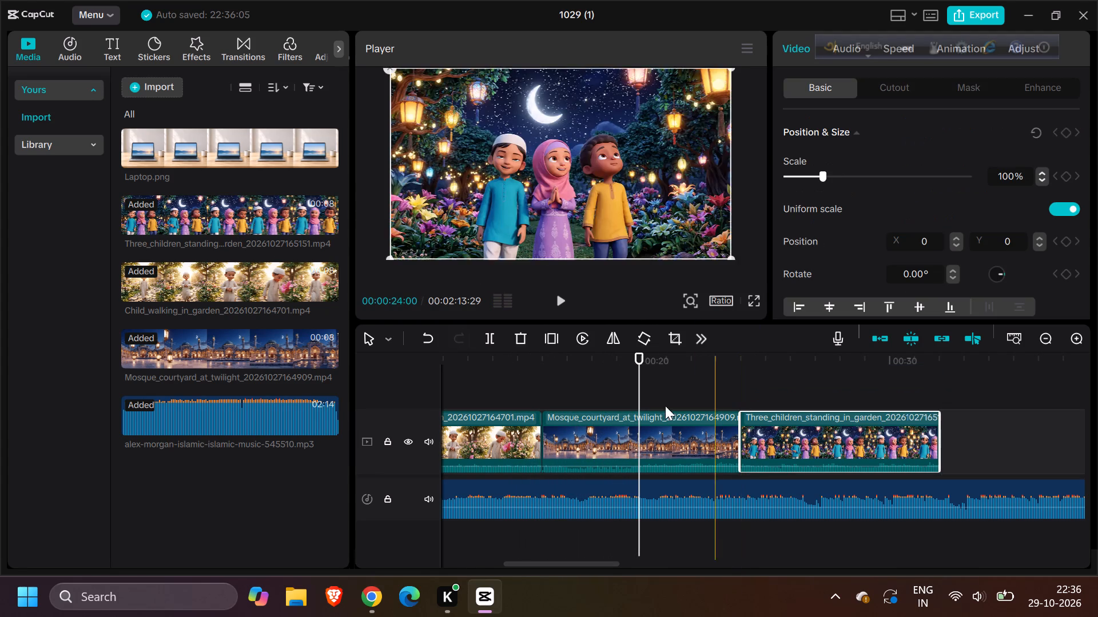
drag(236, 287, 957, 442)
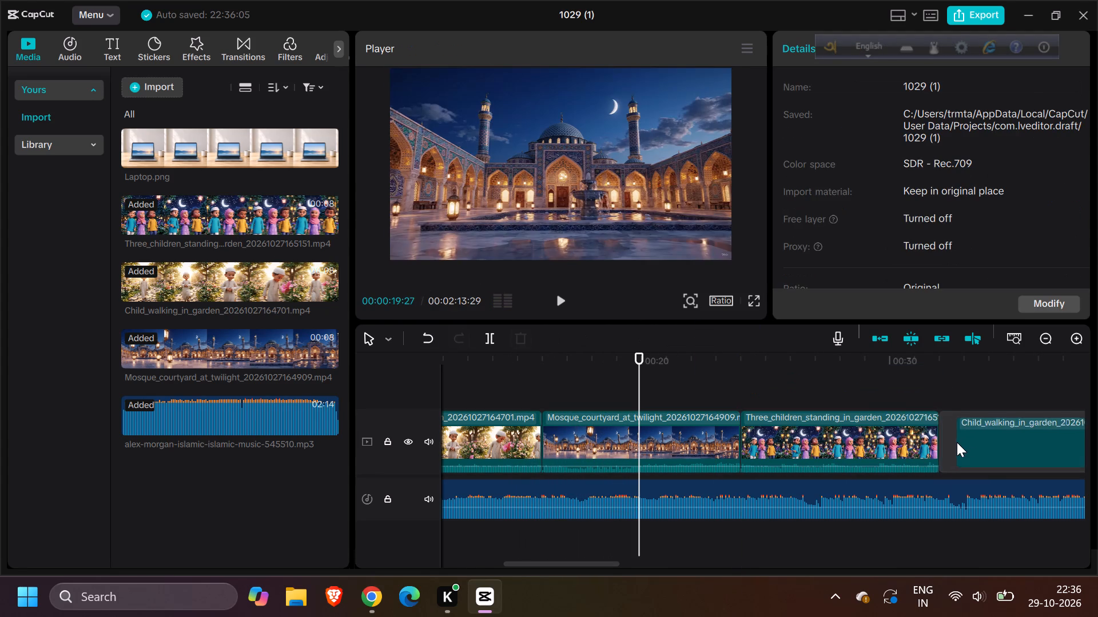
scroll(888, 457, left, 2)
scroll(888, 457, right, 1)
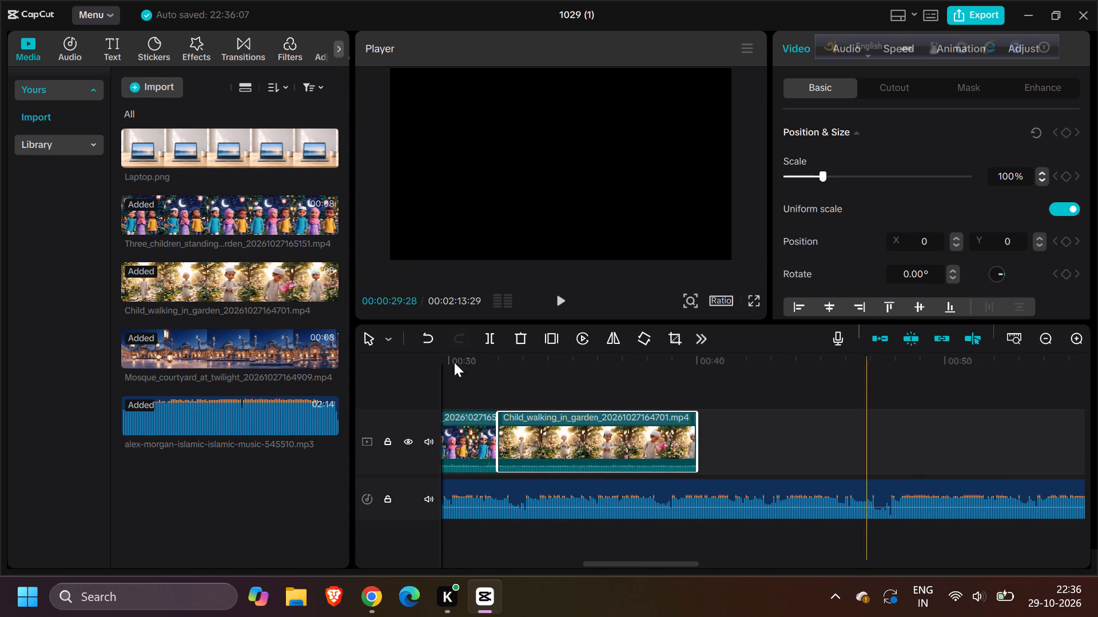
drag(233, 349, 707, 450)
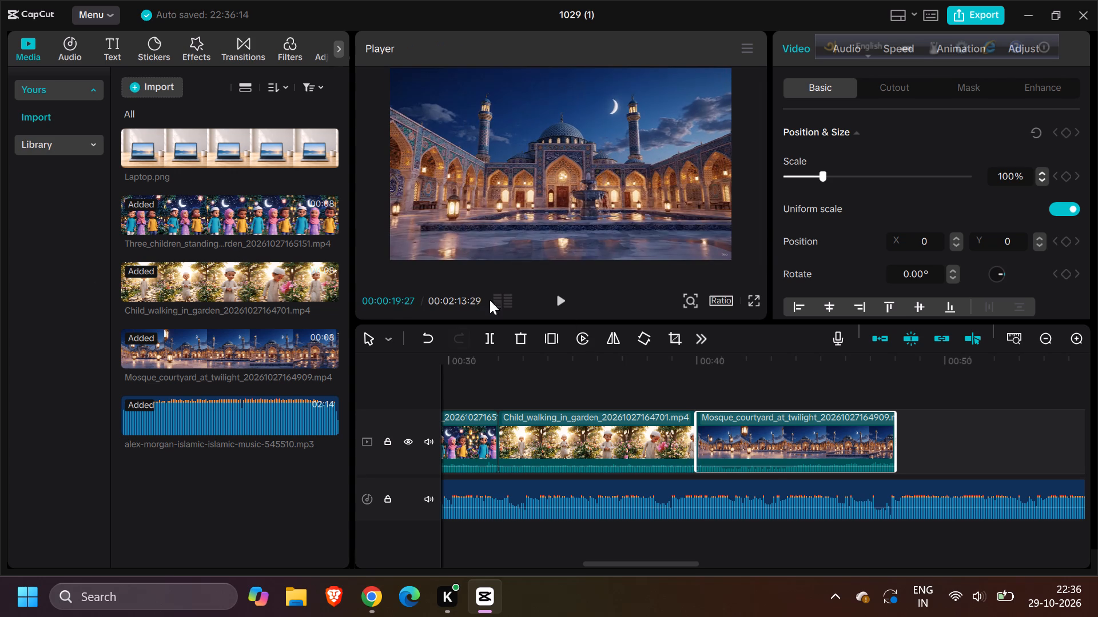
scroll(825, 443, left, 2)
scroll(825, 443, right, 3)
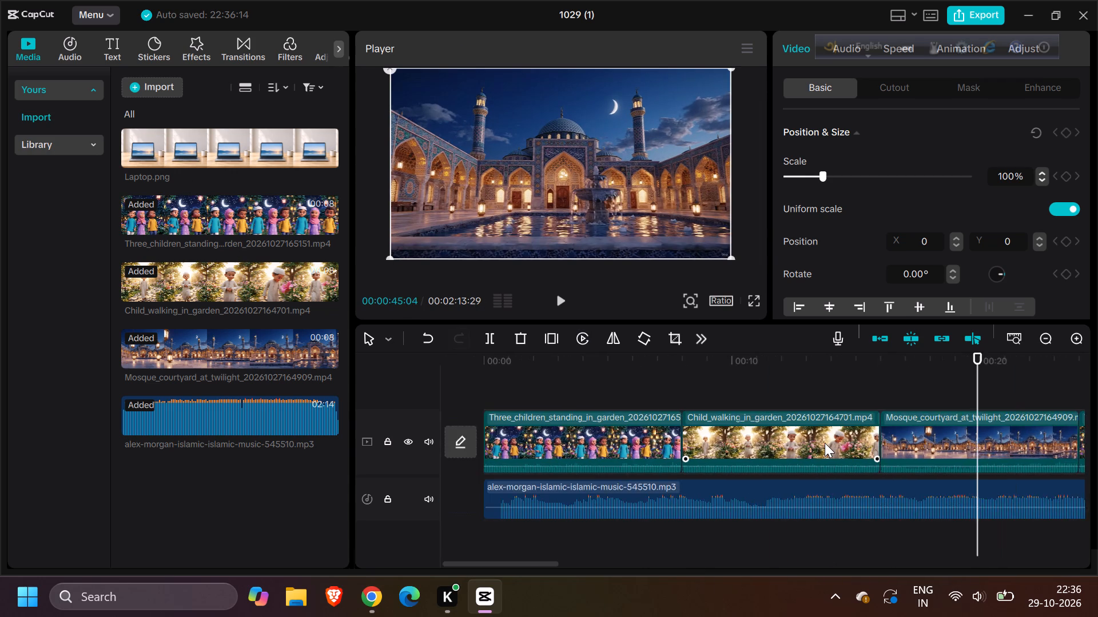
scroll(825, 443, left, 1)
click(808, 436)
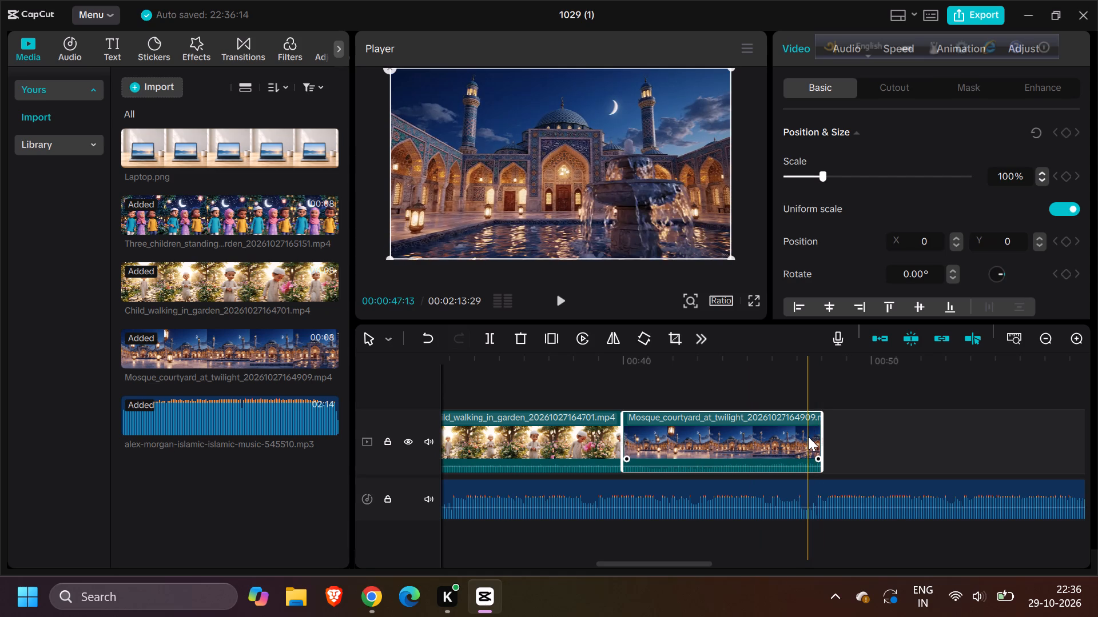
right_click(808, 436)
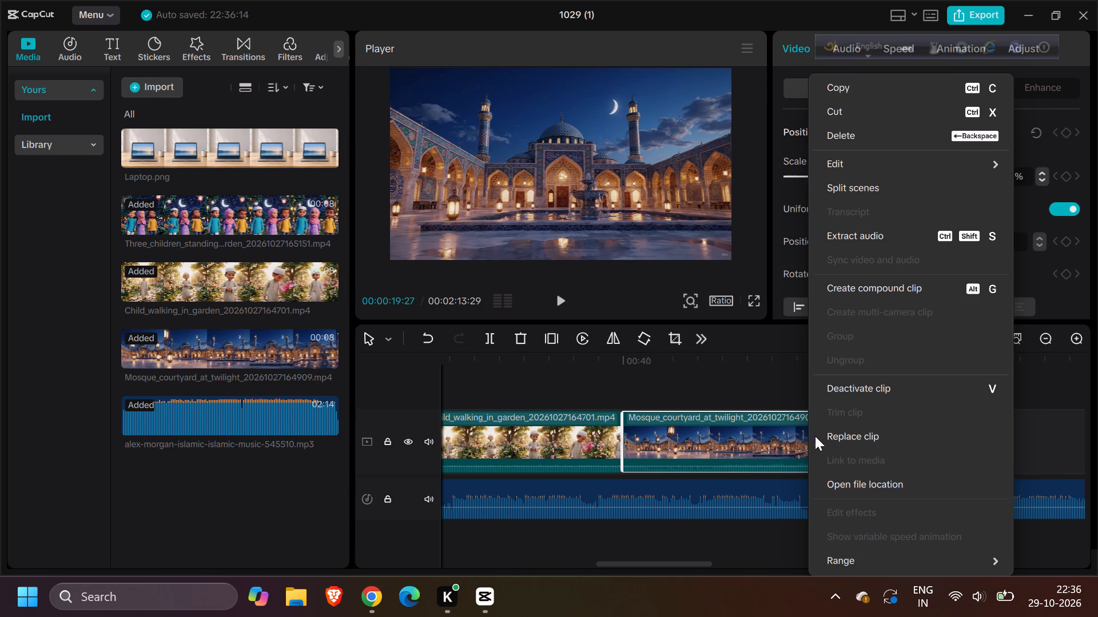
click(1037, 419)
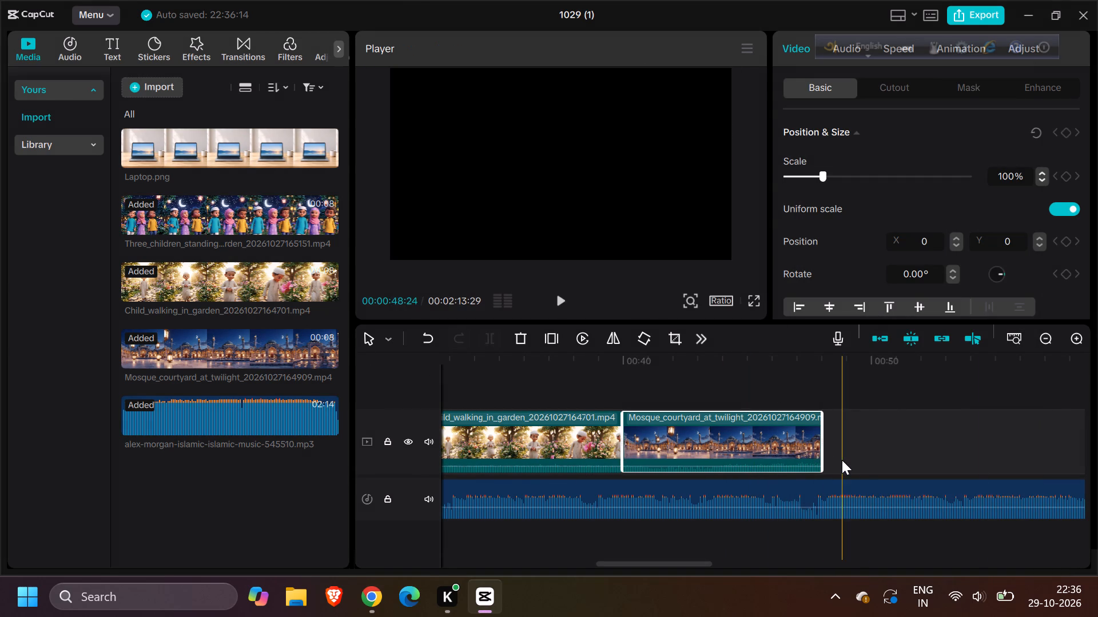
Examine the timeline beyond the last Mosque_courtyard_at_twilight clip against the remaining length of the music.
scroll(842, 460, right, 2)
scroll(842, 460, left, 3)
scroll(842, 460, right, 1)
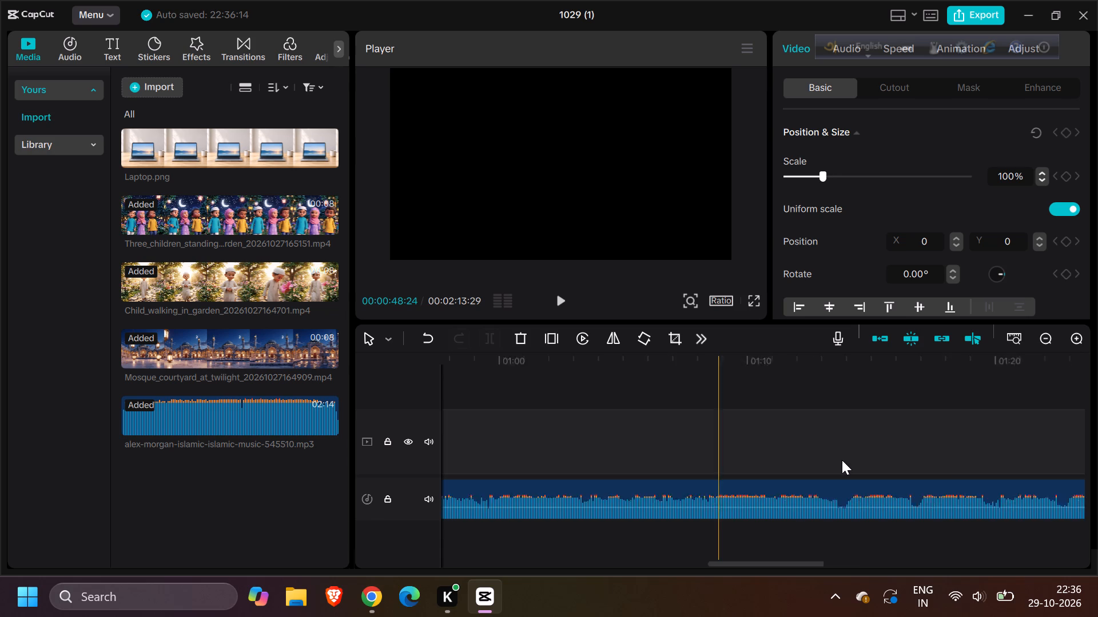
scroll(842, 460, right, 1)
scroll(842, 460, left, 2)
scroll(842, 460, right, 1)
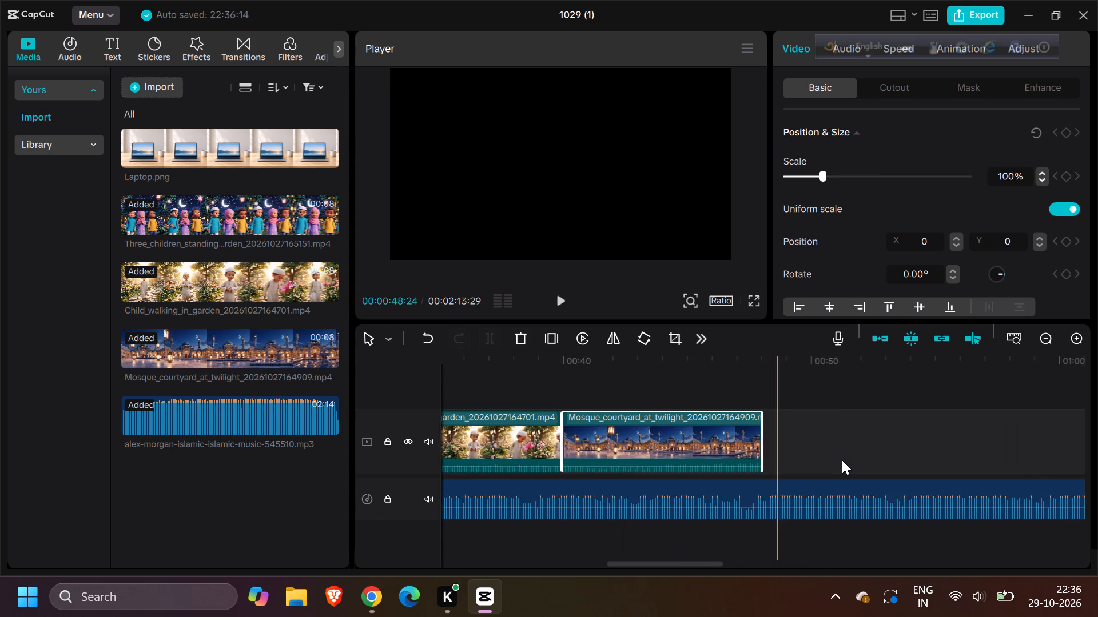
scroll(842, 460, right, 2)
With the playhead at 00:00:52:10, append the Three_children_standing, Child_walking_in_garden and Mosque_courtyard_at_twilight clips in that order as a third run from about 00:00:48:00.
click(763, 440)
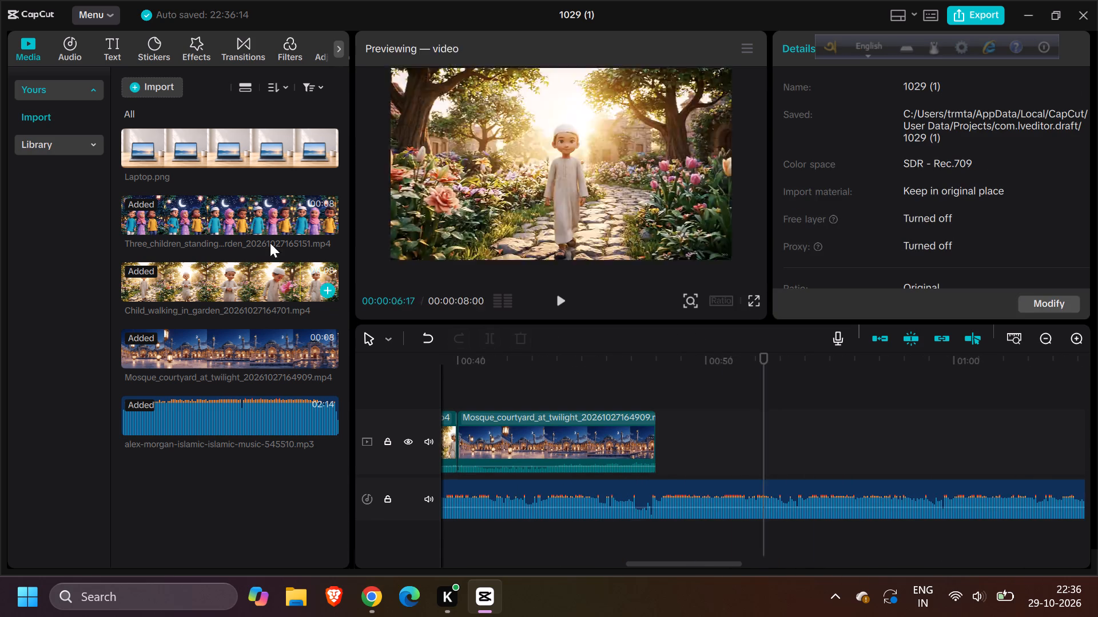
drag(255, 225, 686, 444)
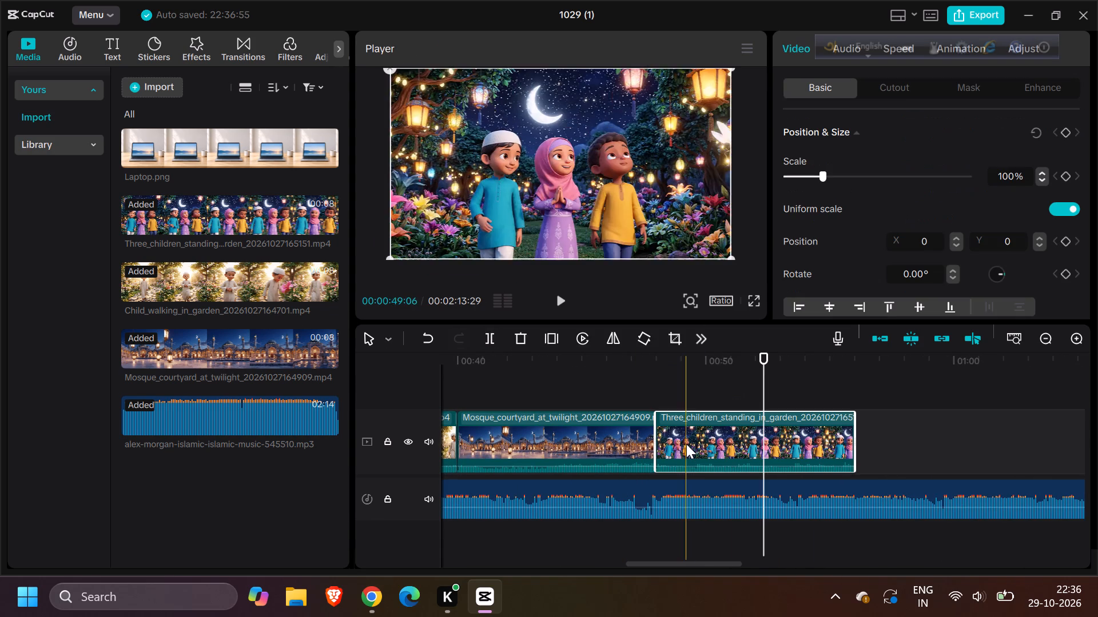
drag(229, 278, 856, 436)
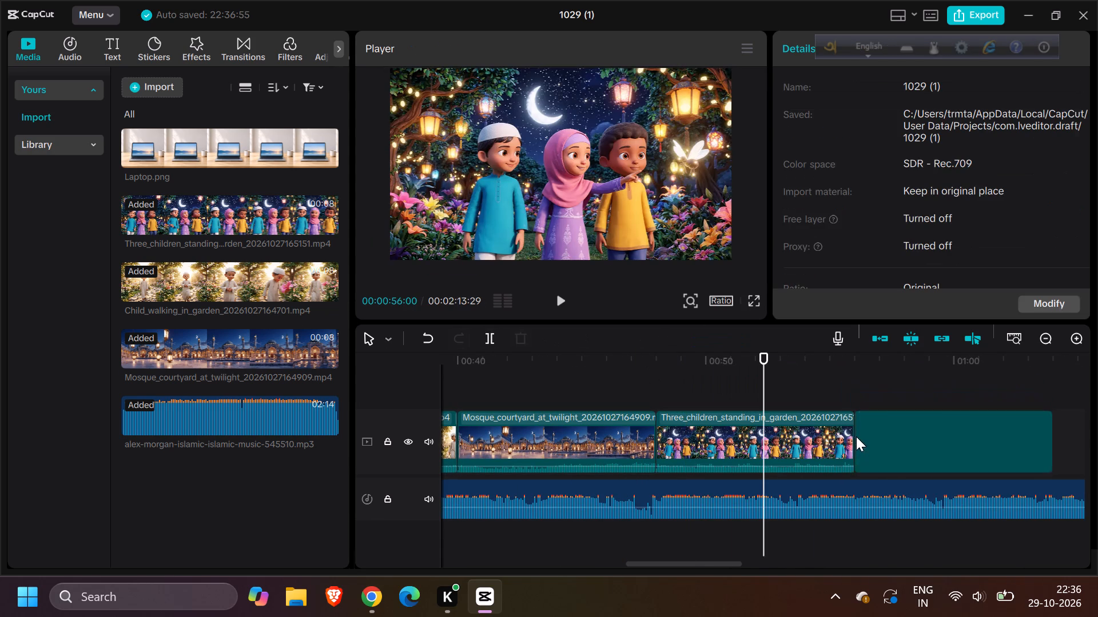
drag(236, 354, 984, 464)
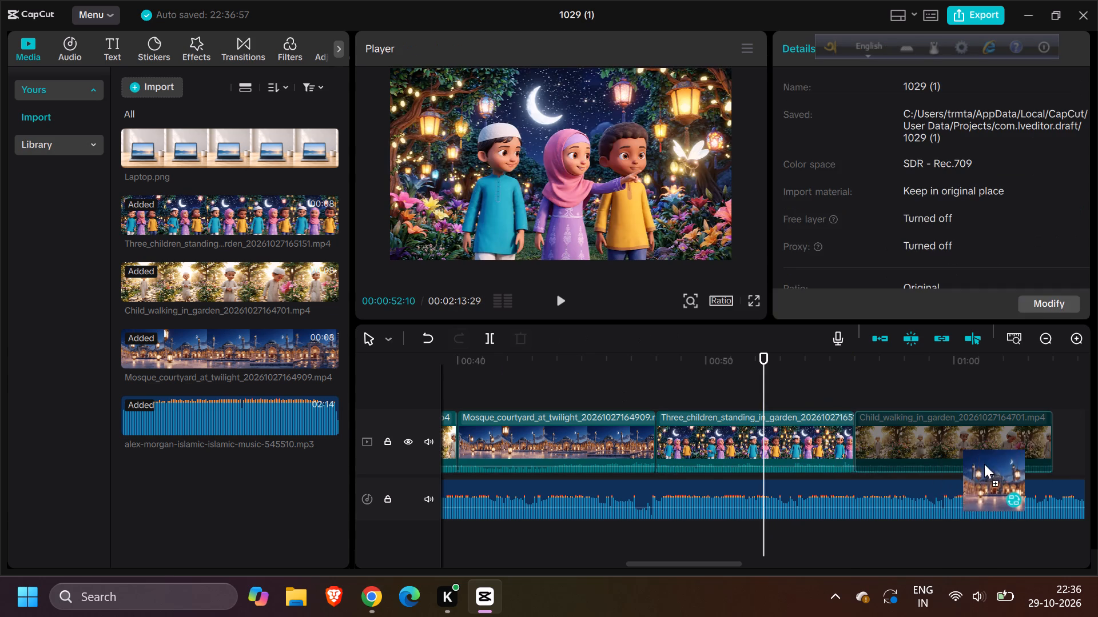
drag(984, 464, 1038, 435)
Append two consecutive copies of the Three_children_standing clip after the third Mosque_courtyard_at_twilight clip, from about 00:01:12:00.
scroll(958, 454, left, 1)
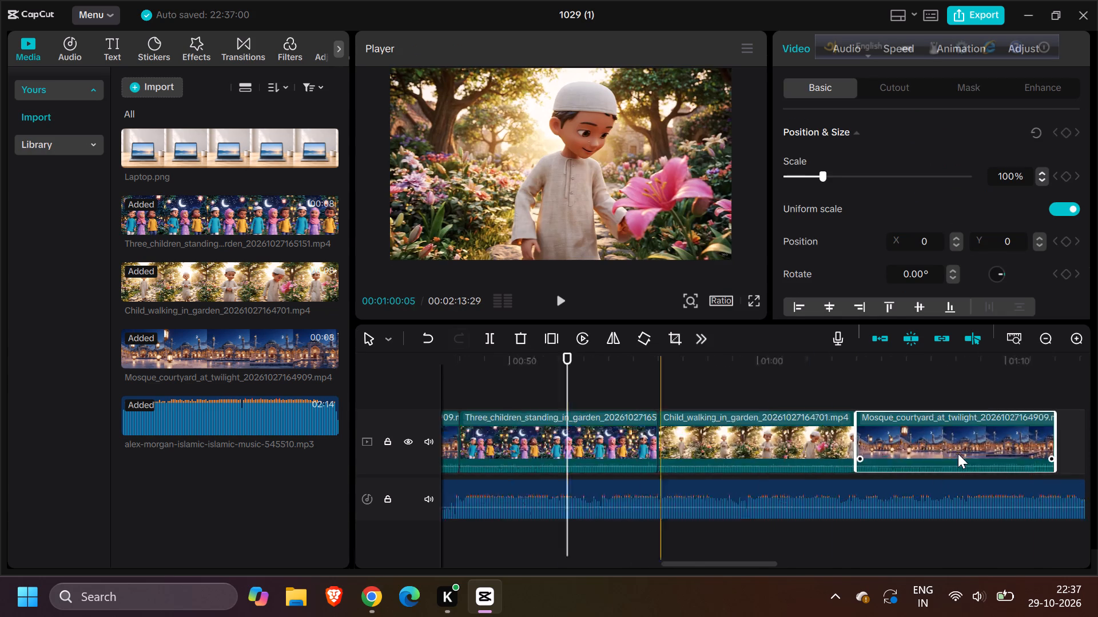
scroll(958, 454, left, 1)
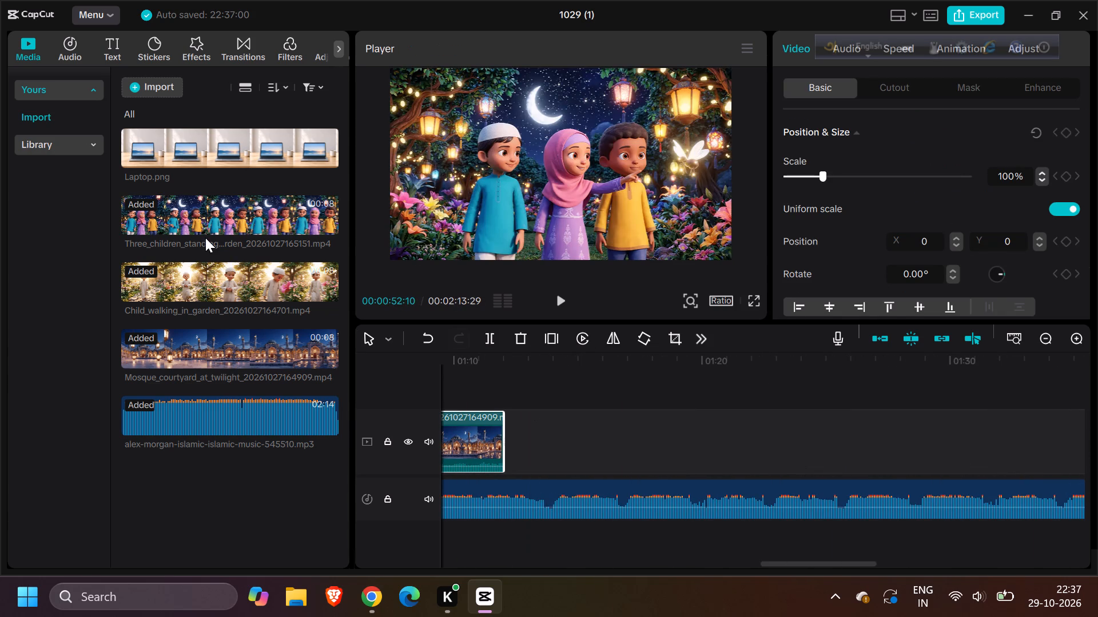
drag(205, 238, 540, 444)
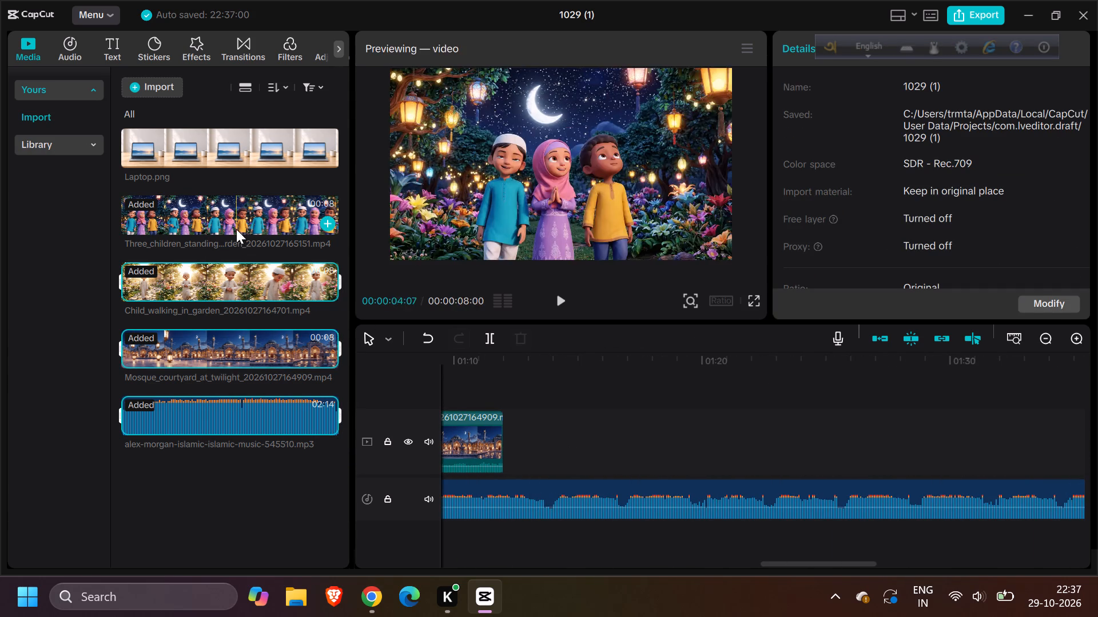
drag(236, 229, 514, 438)
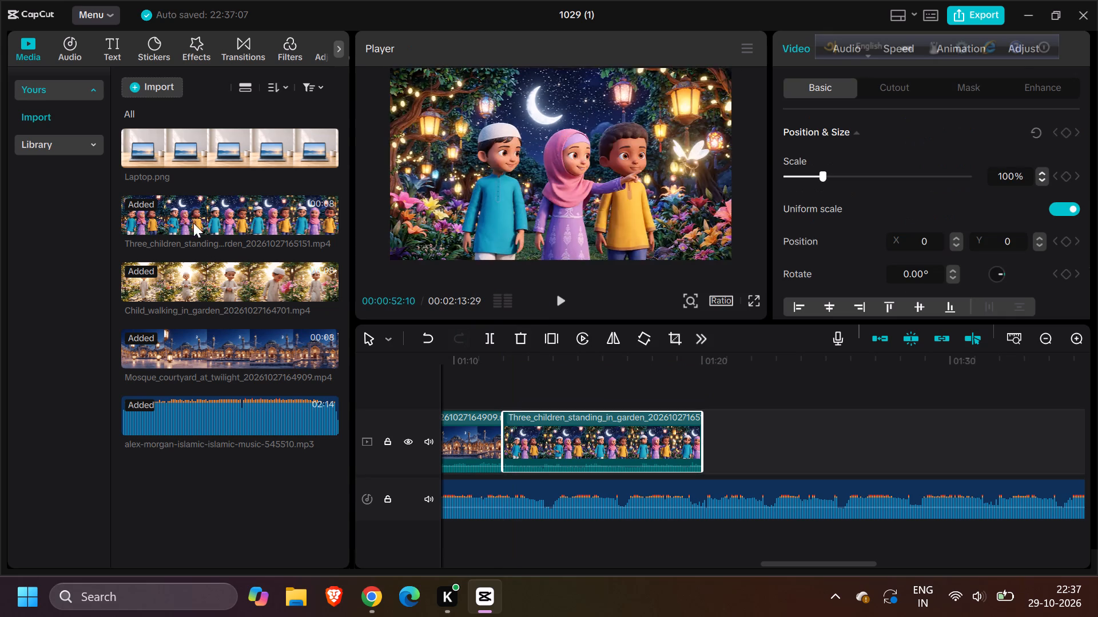
drag(200, 218, 477, 298)
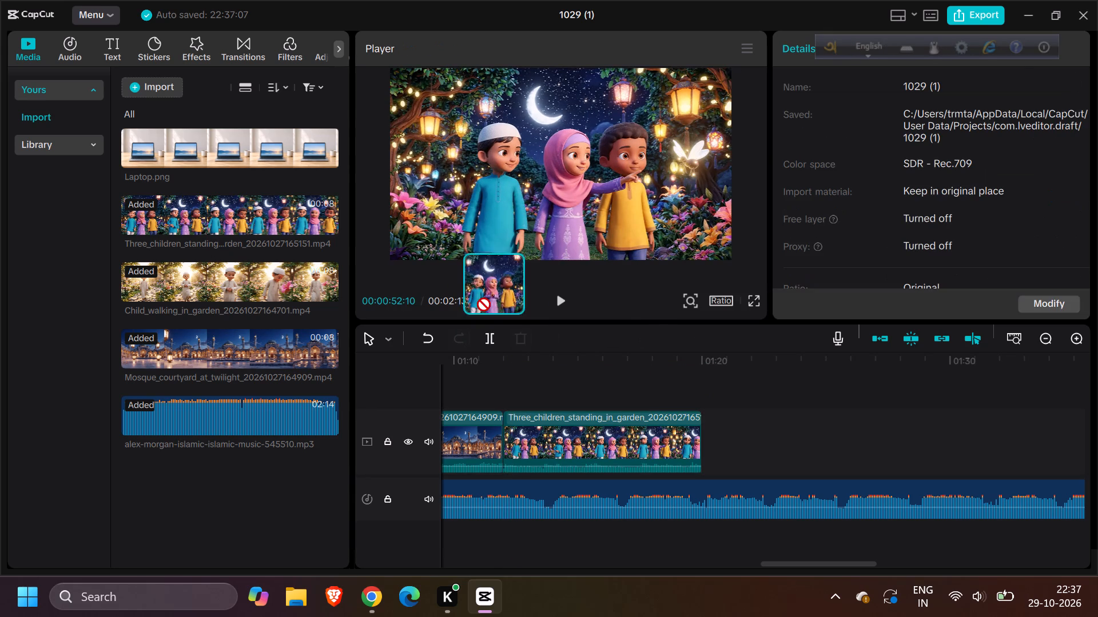
drag(477, 298, 703, 444)
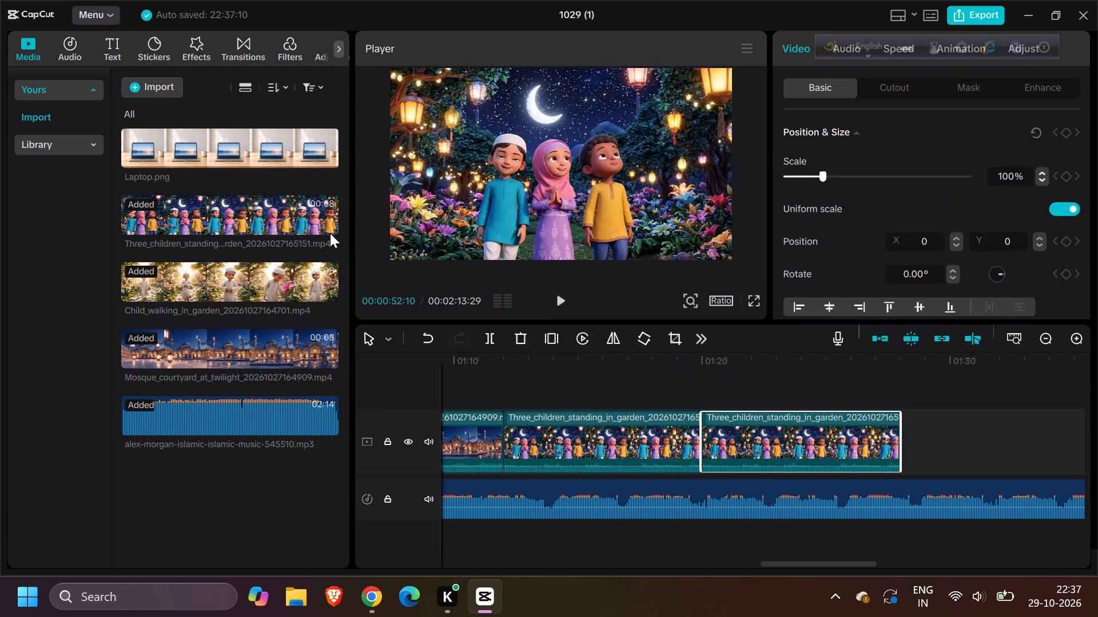
Insert 17 more copies of the Three_children_standing clip at about 00:00:56:00, extending the video sequence to 00:03:44:00.
click(324, 221)
triple_click(324, 221)
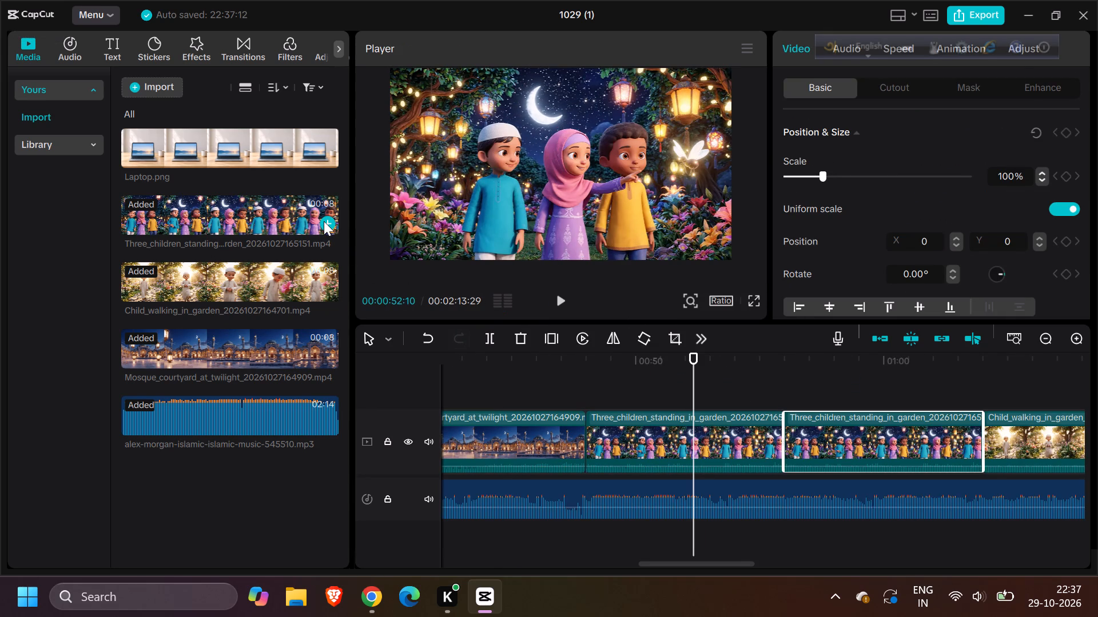
triple_click(324, 221)
triple_click(324, 221)
triple_click(324, 221)
triple_click(324, 221)
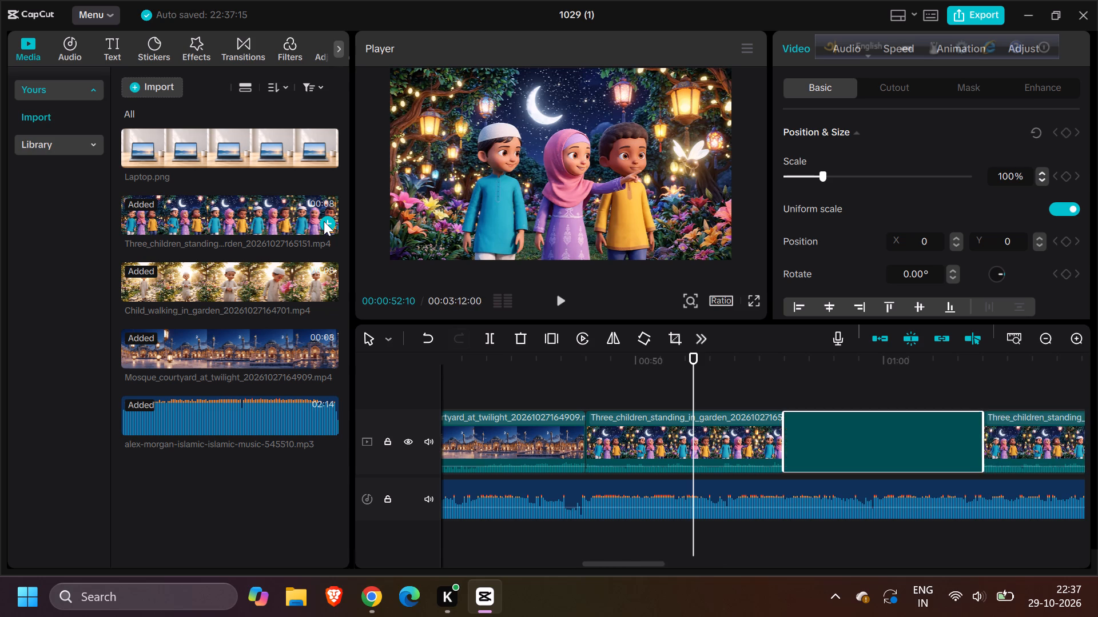
click(324, 221)
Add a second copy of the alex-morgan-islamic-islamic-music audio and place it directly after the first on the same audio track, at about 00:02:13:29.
scroll(737, 466, left, 1)
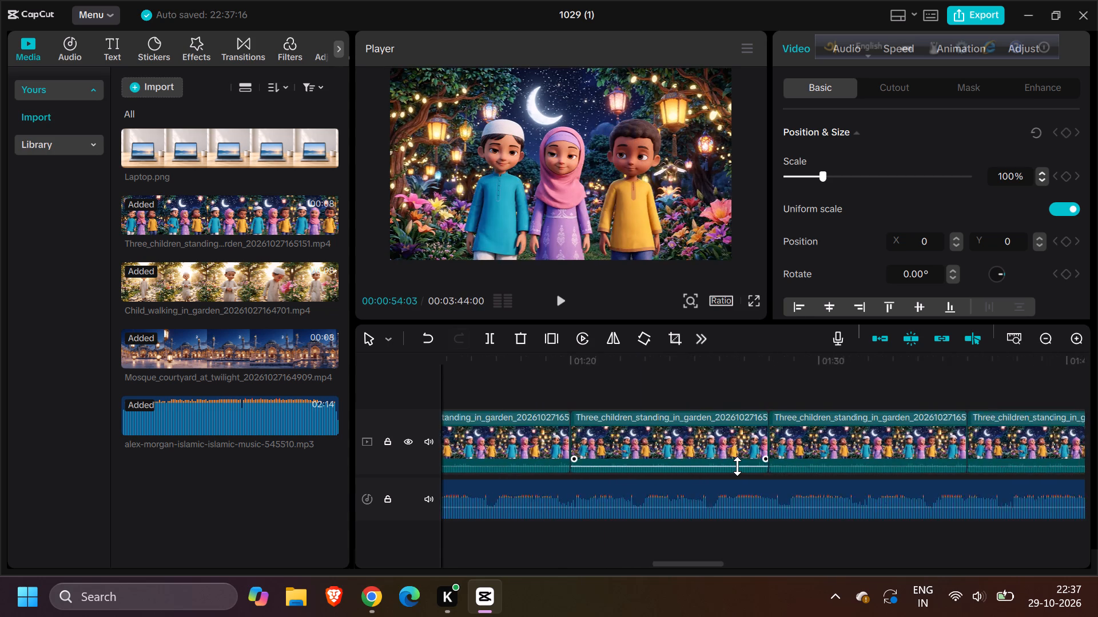
scroll(737, 466, left, 2)
scroll(737, 466, right, 4)
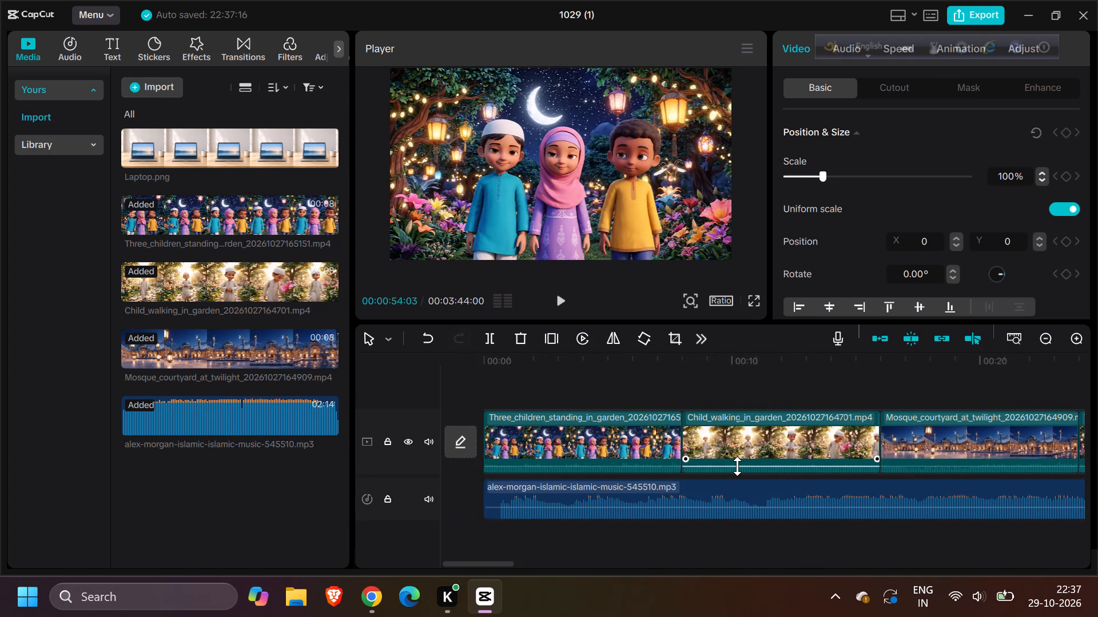
scroll(737, 466, right, 2)
click(721, 491)
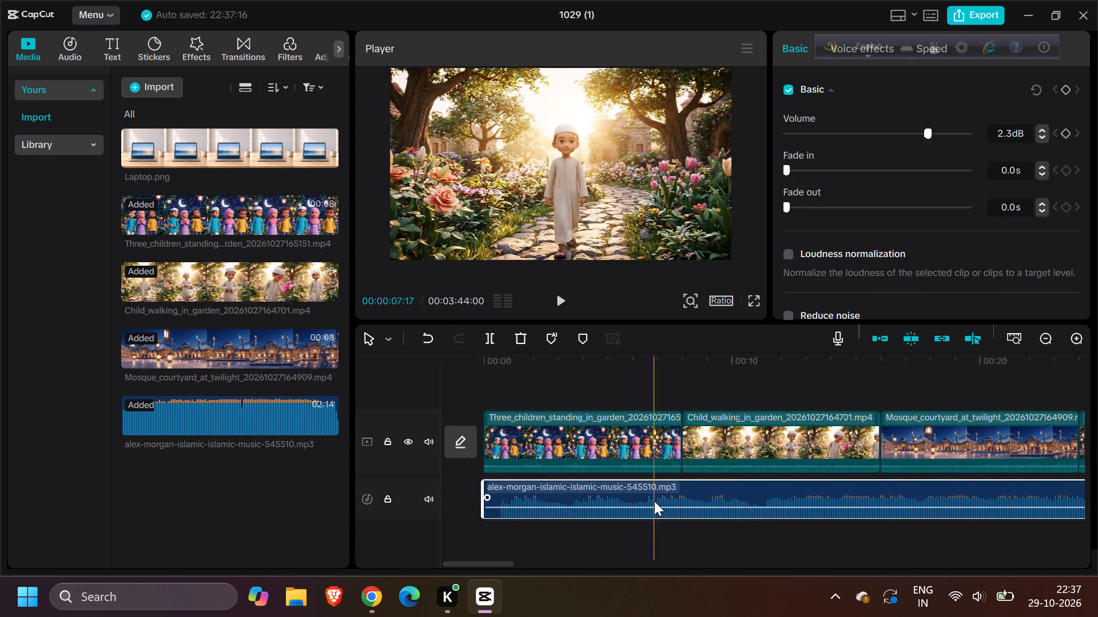
click(327, 420)
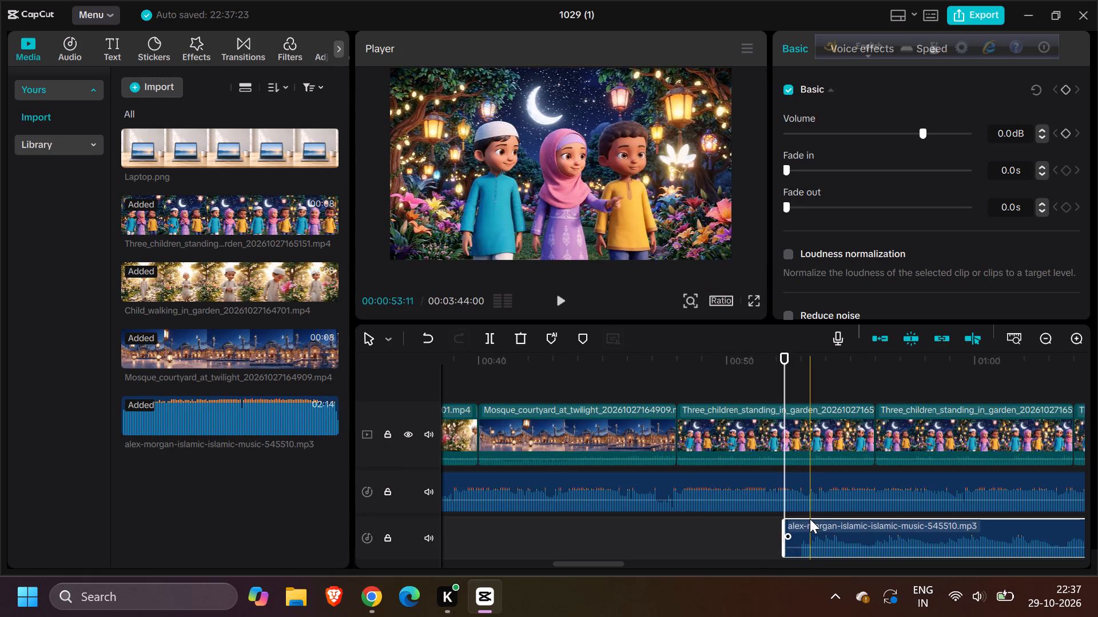
drag(810, 519, 1097, 504)
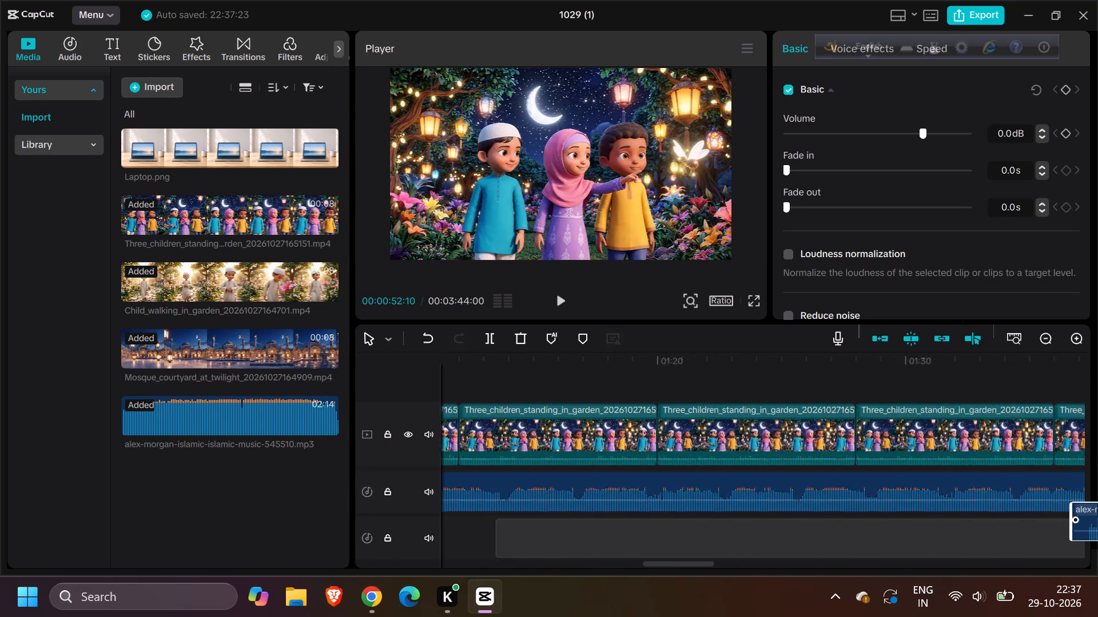
drag(1097, 504, 592, 475)
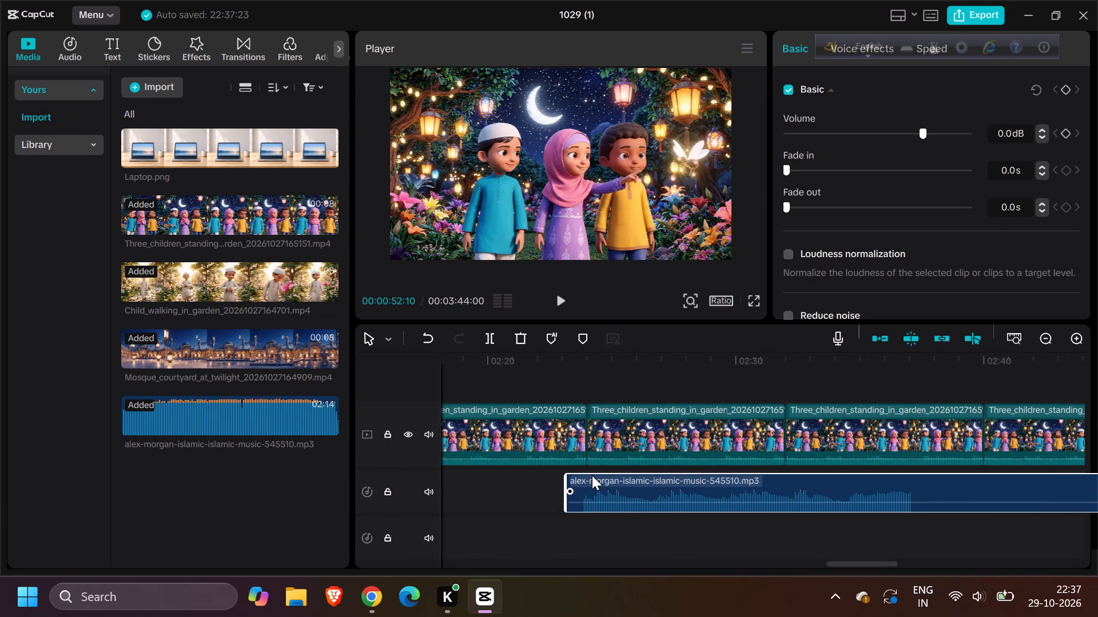
drag(592, 475, 584, 478)
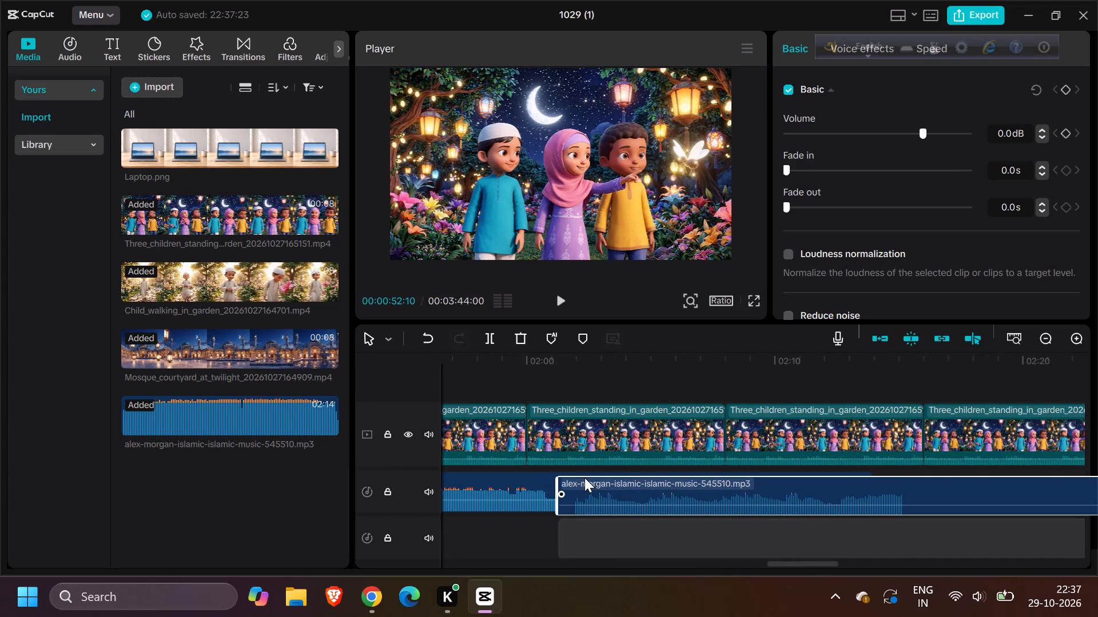
drag(584, 478, 900, 476)
Append six consecutive copies of the Child_walking_in_garden clip after the last Three_children_standing clip, from 00:03:44:00 to 00:04:32:00.
scroll(942, 483, left, 4)
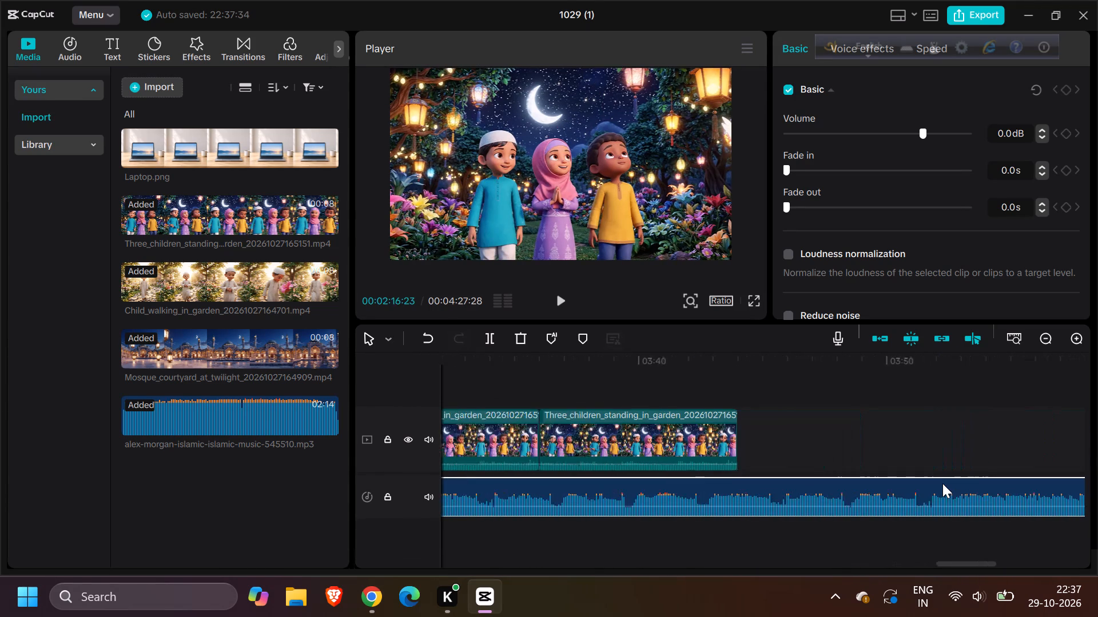
click(690, 448)
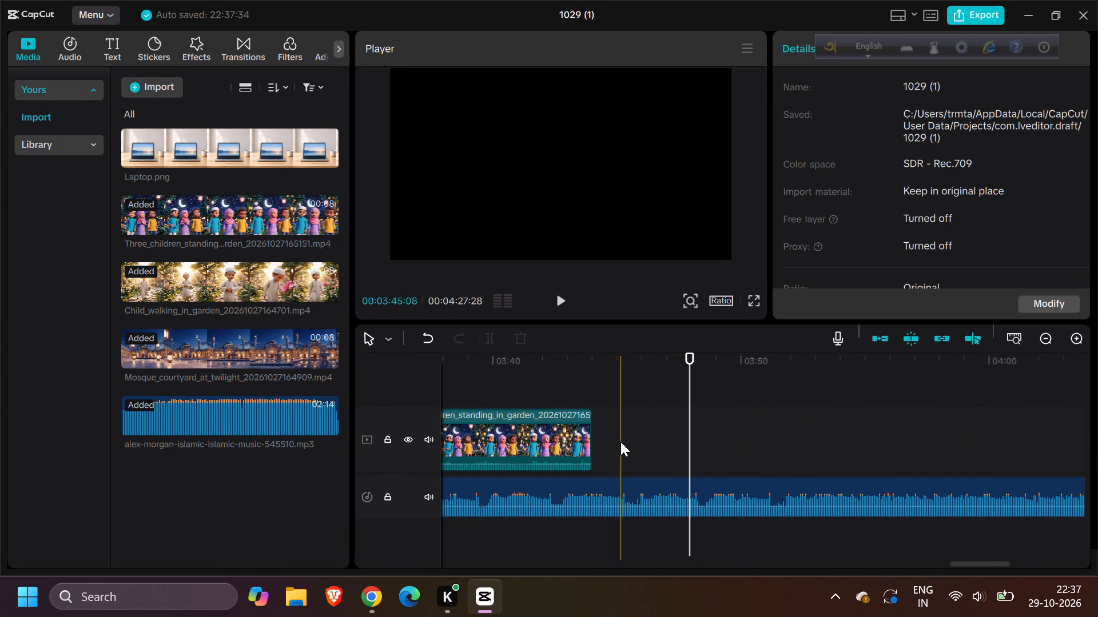
click(598, 420)
click(260, 287)
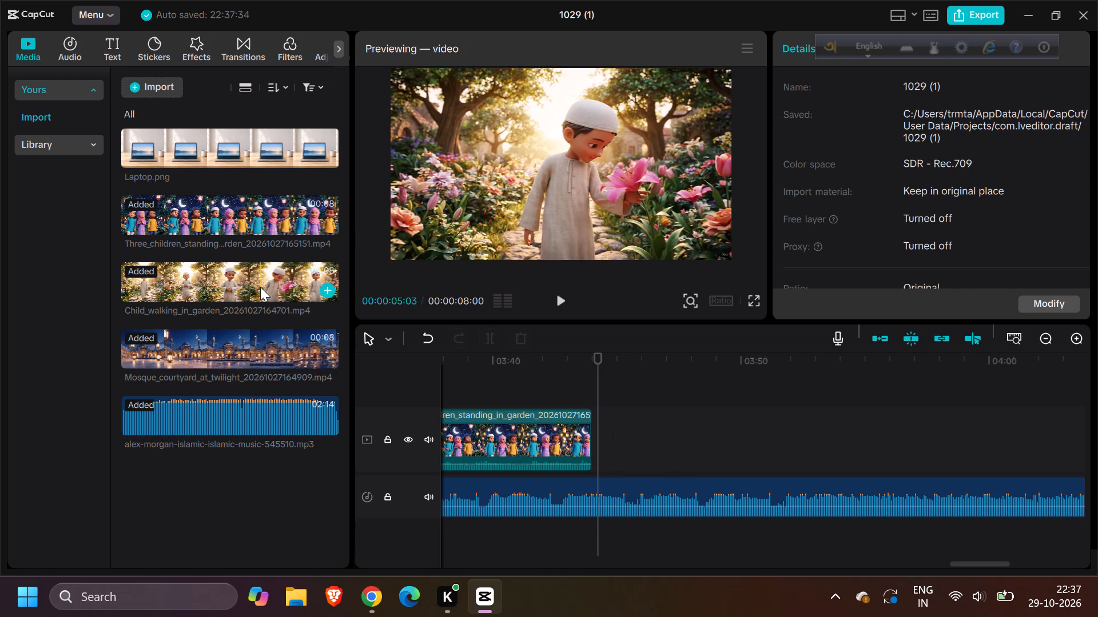
click(632, 436)
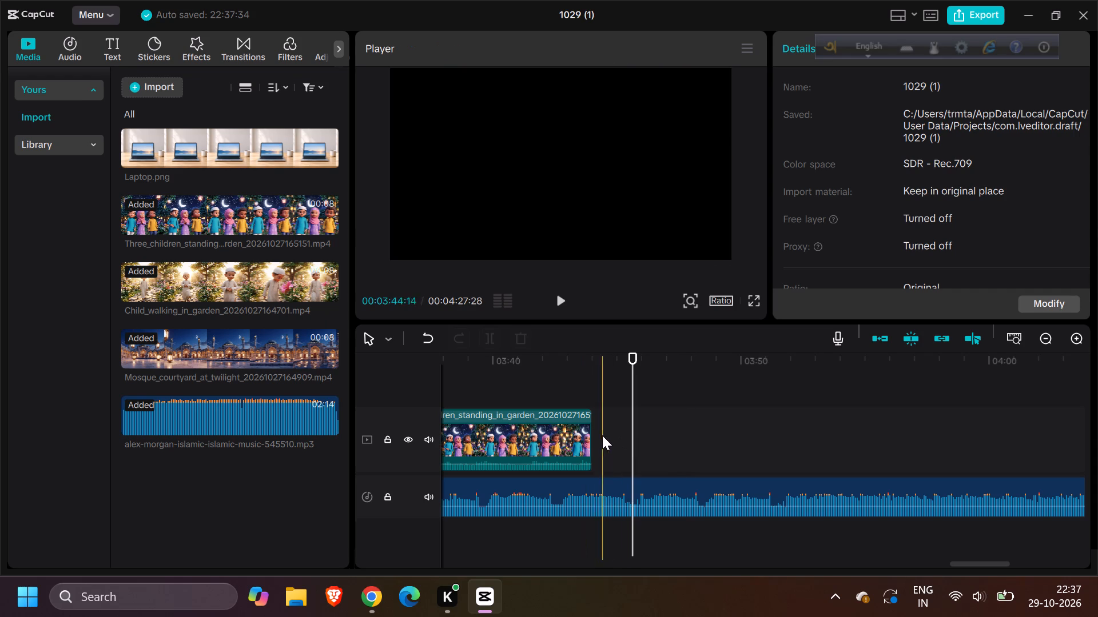
click(587, 436)
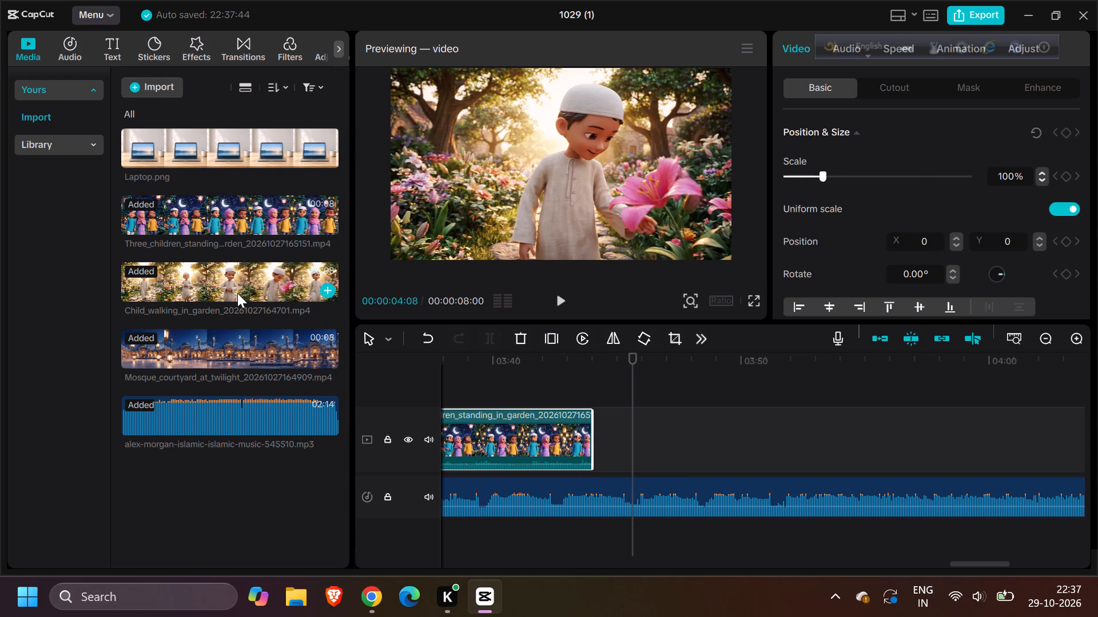
click(237, 293)
click(249, 287)
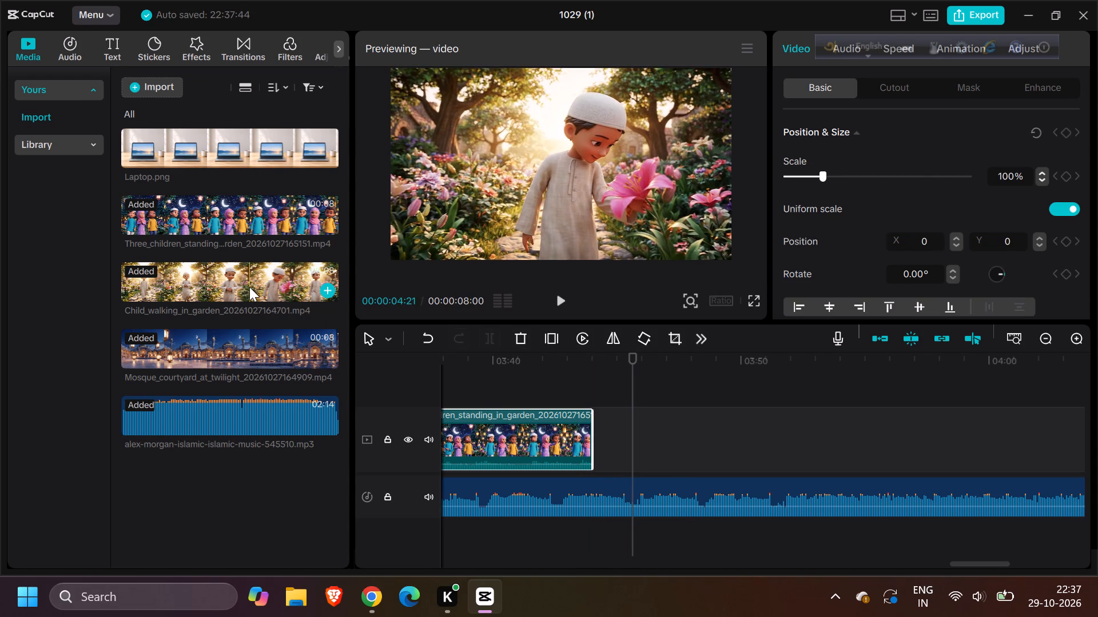
click(329, 286)
triple_click(329, 286)
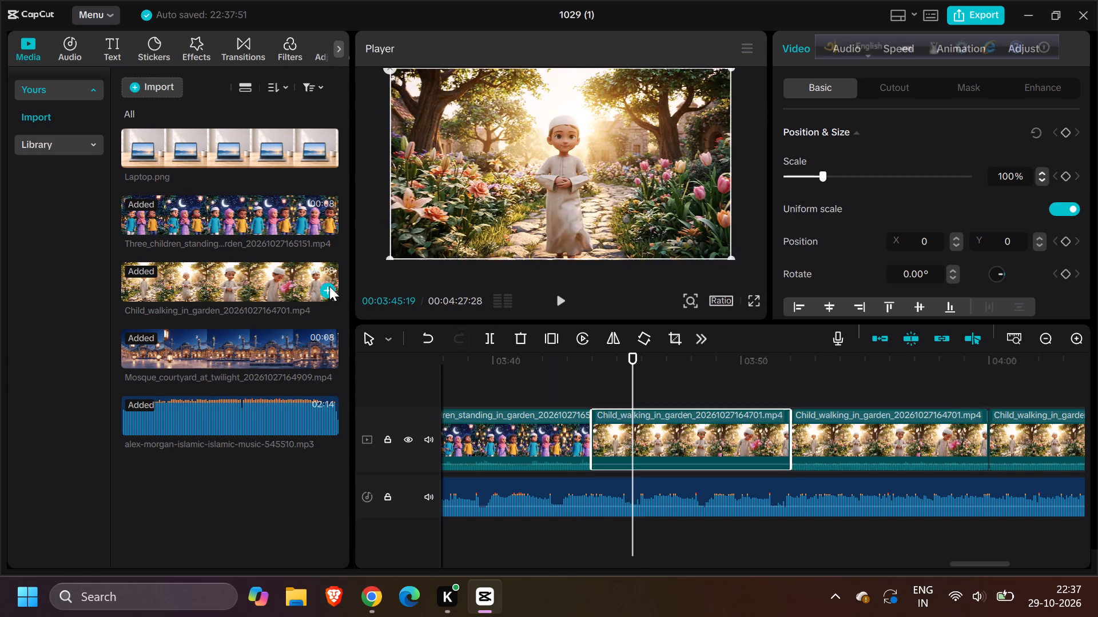
double_click(329, 286)
Play the extended sequence from 00:03:45:19 and set the project's aspect ratio to 16:9.
scroll(806, 499, left, 1)
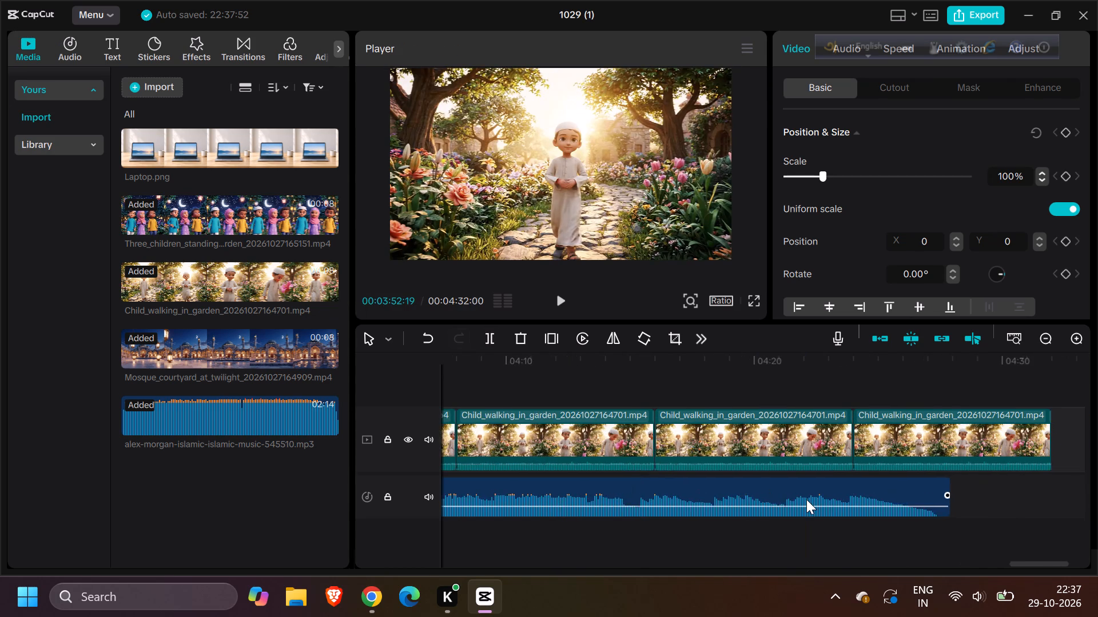
scroll(806, 499, left, 2)
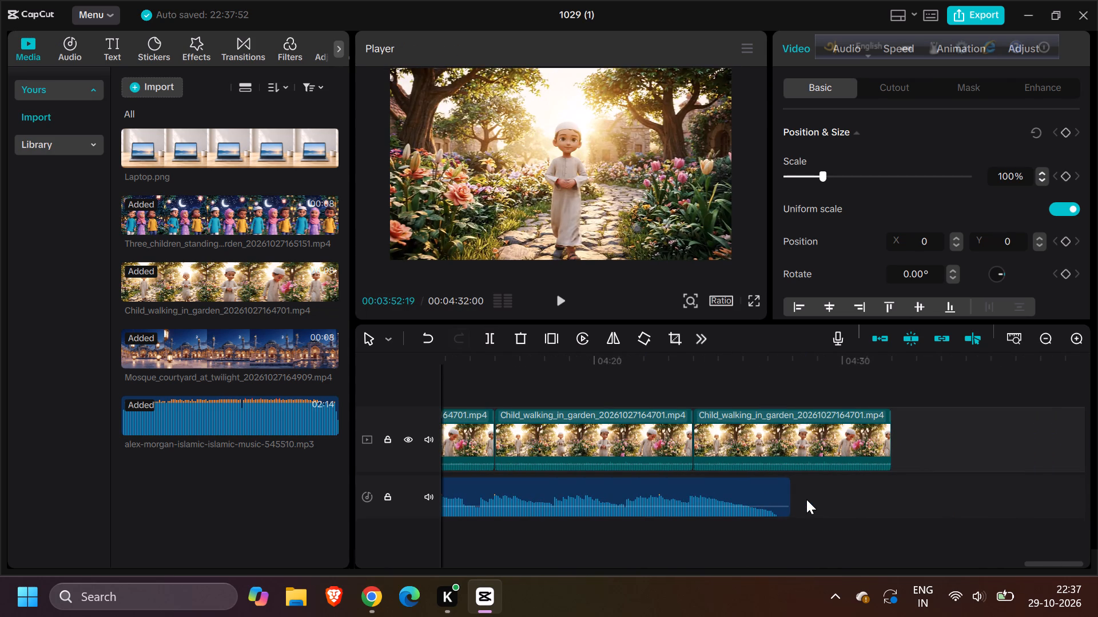
scroll(724, 479, right, 10)
click(612, 432)
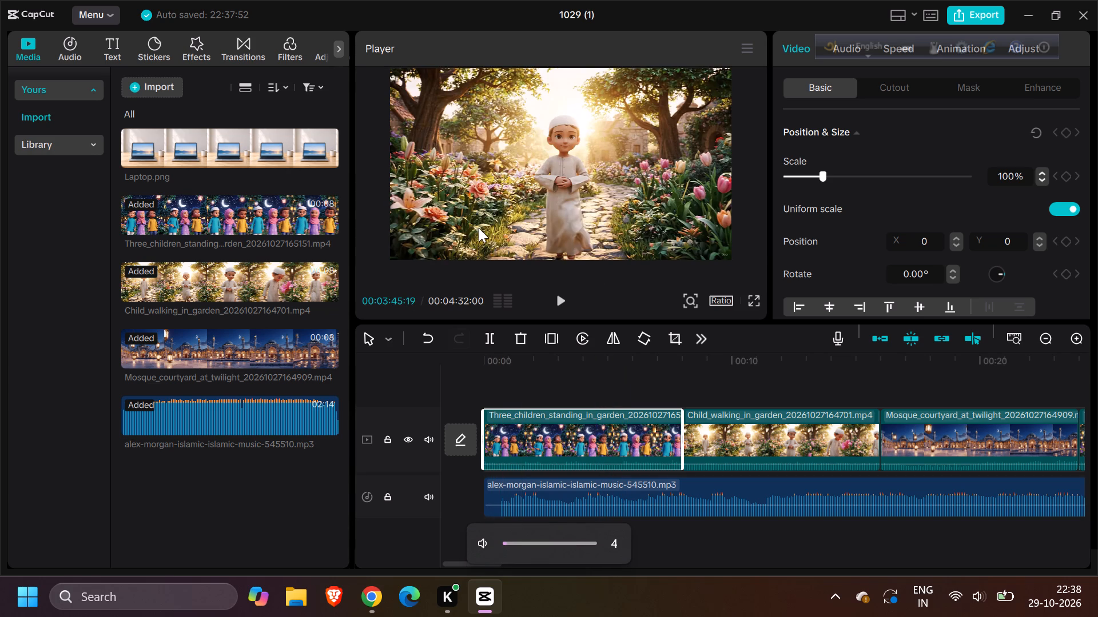
click(555, 293)
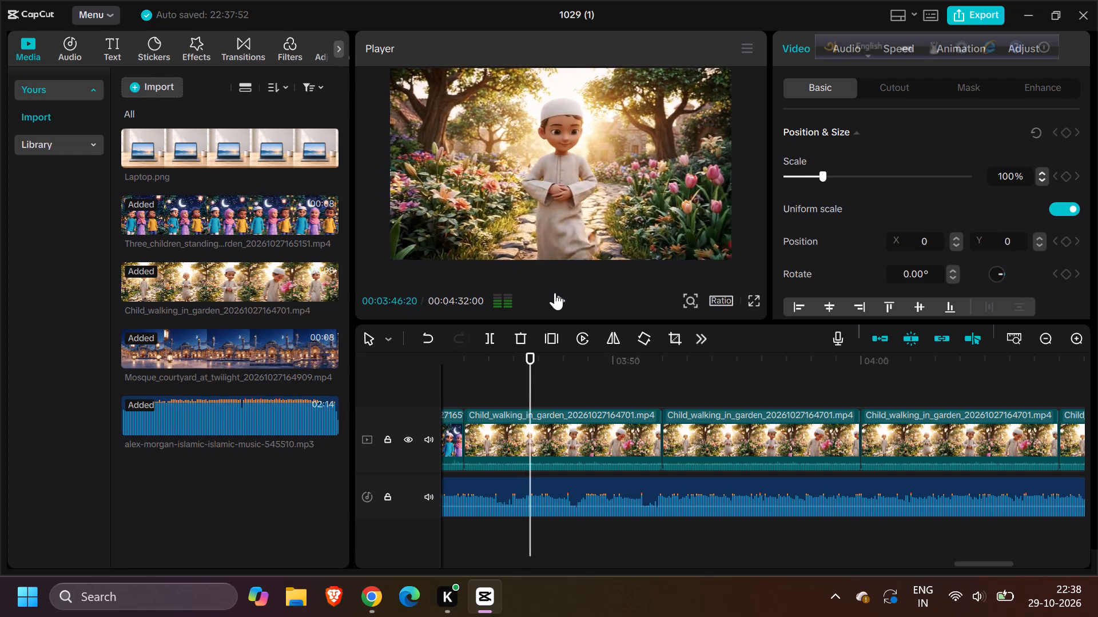
click(689, 295)
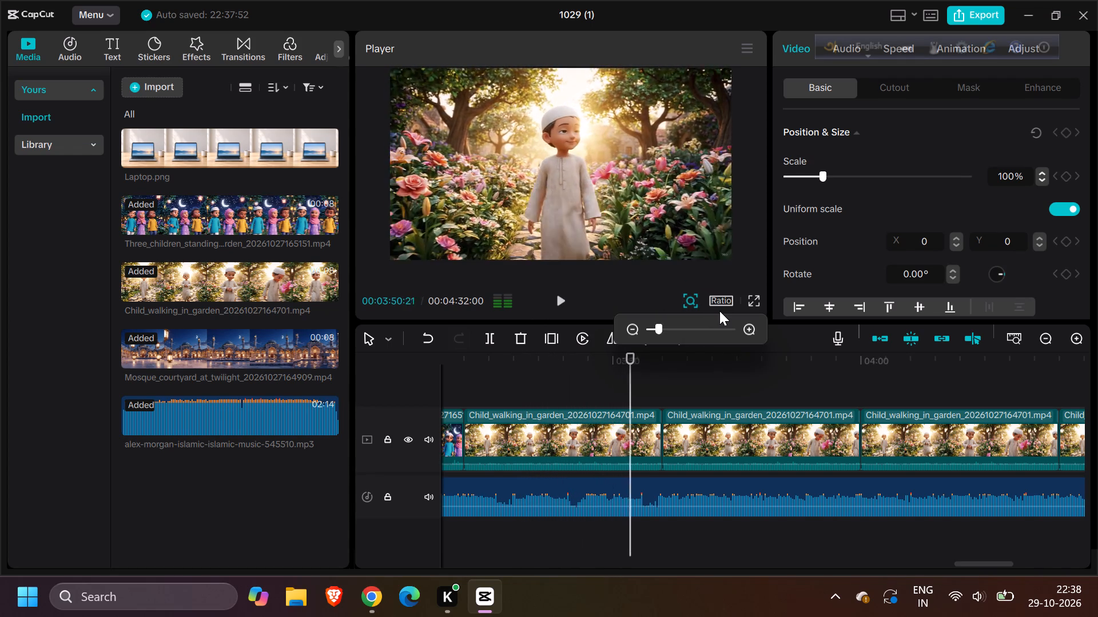
click(721, 301)
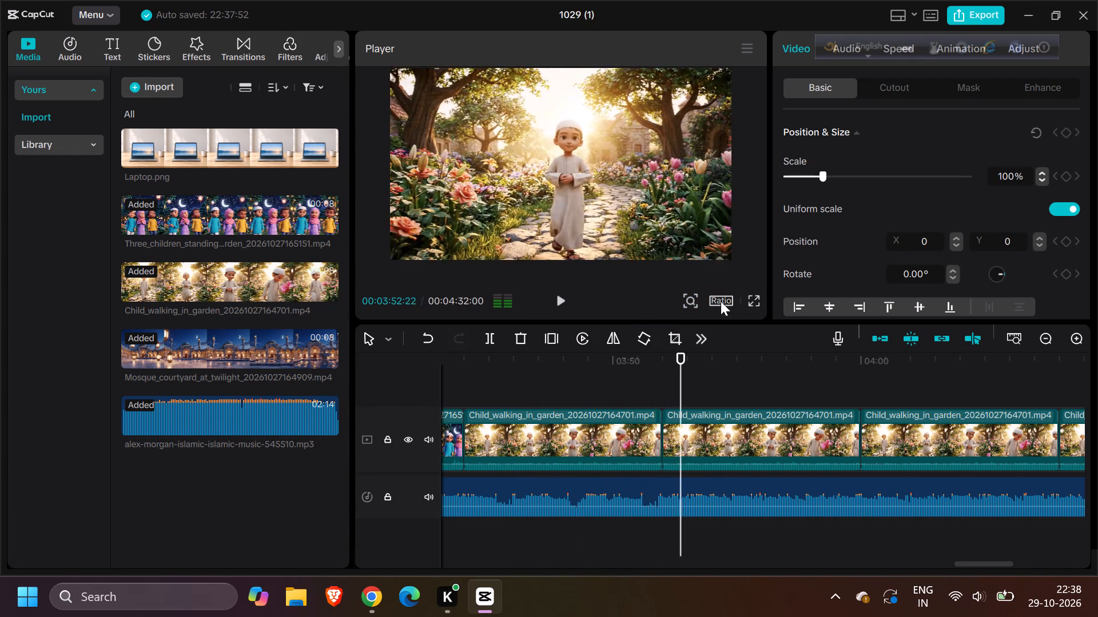
click(721, 301)
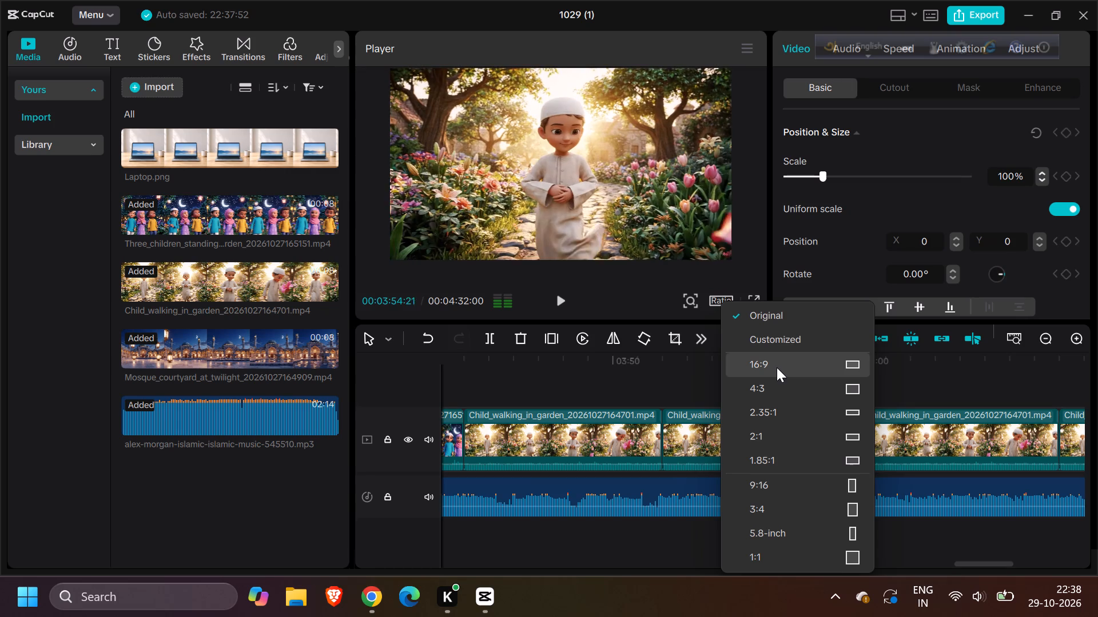
click(777, 367)
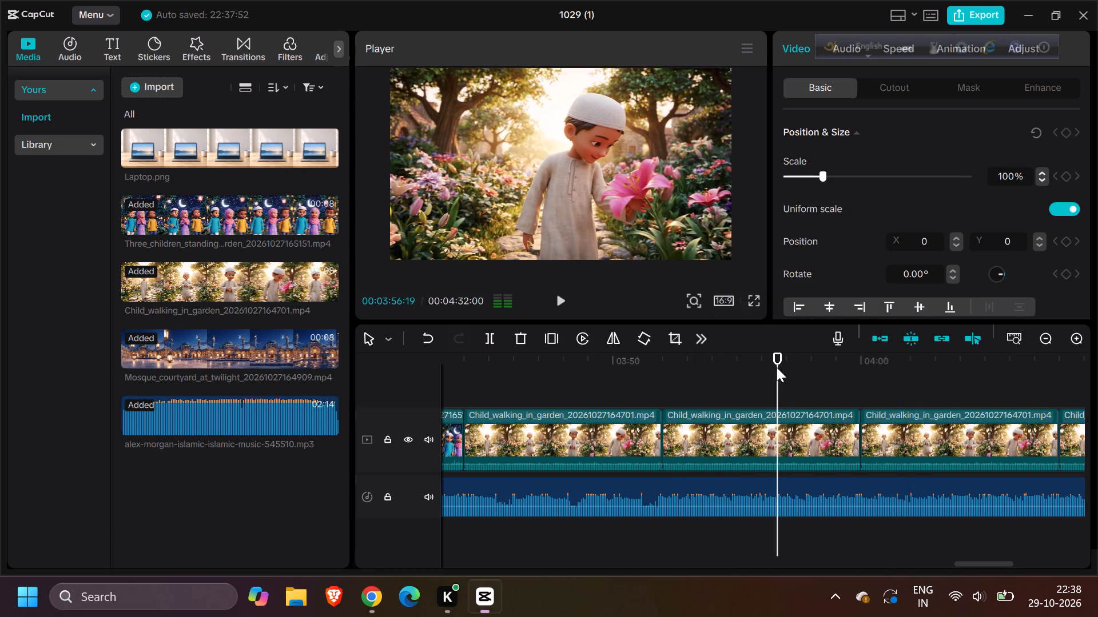
Choose the video frame of the boy holding a pink lily as the project cover and open it in Cover design.
scroll(634, 418, right, 5)
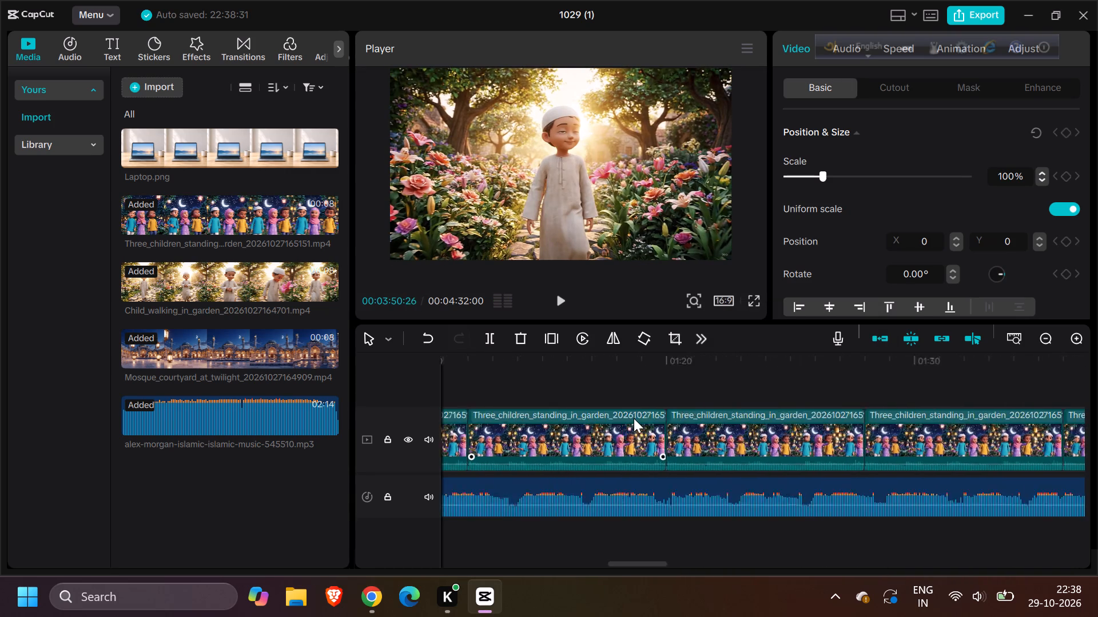
scroll(515, 440, right, 9)
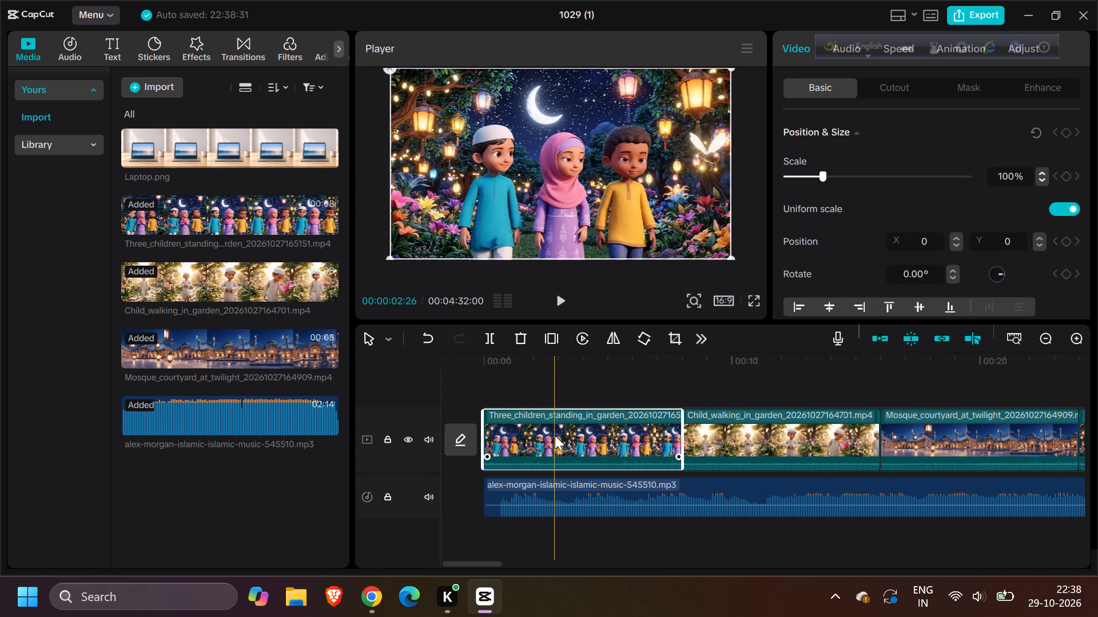
click(555, 435)
click(463, 446)
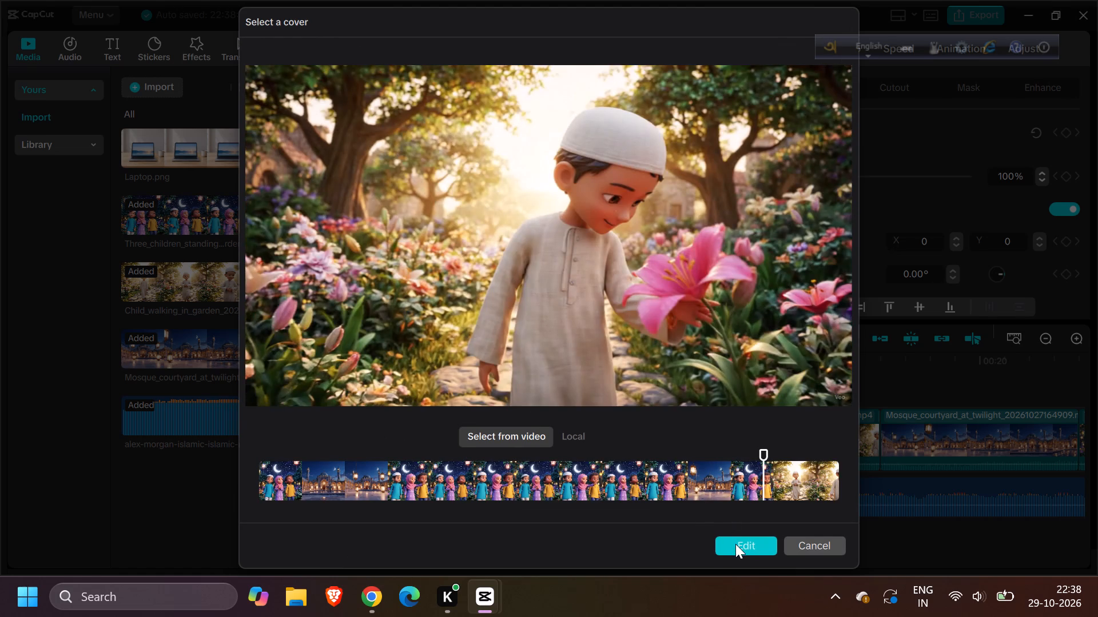
click(579, 437)
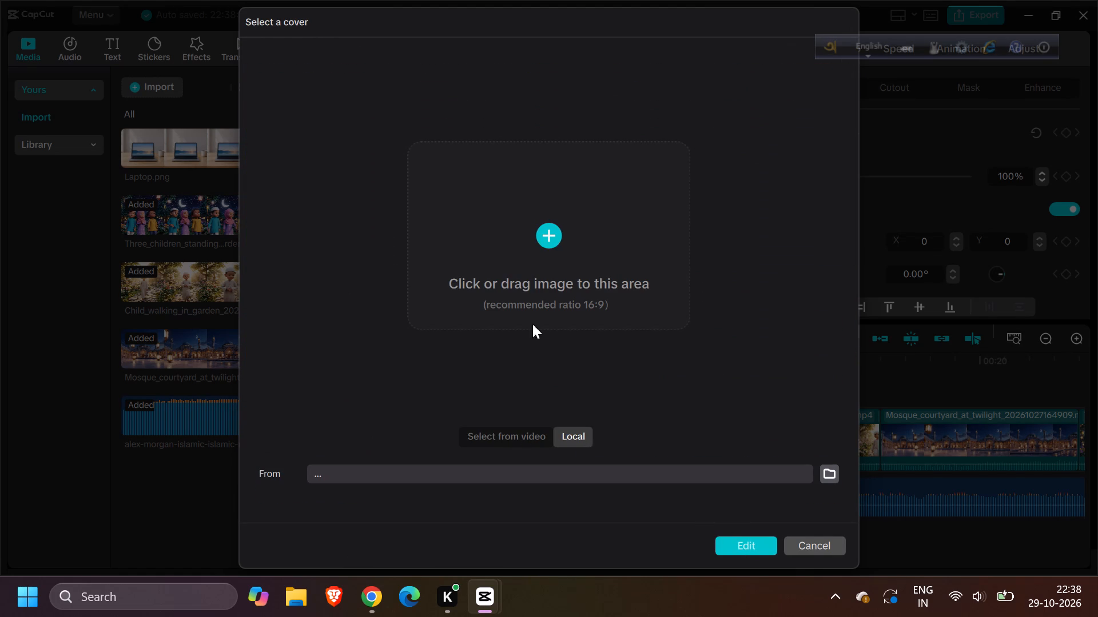
click(490, 435)
click(417, 258)
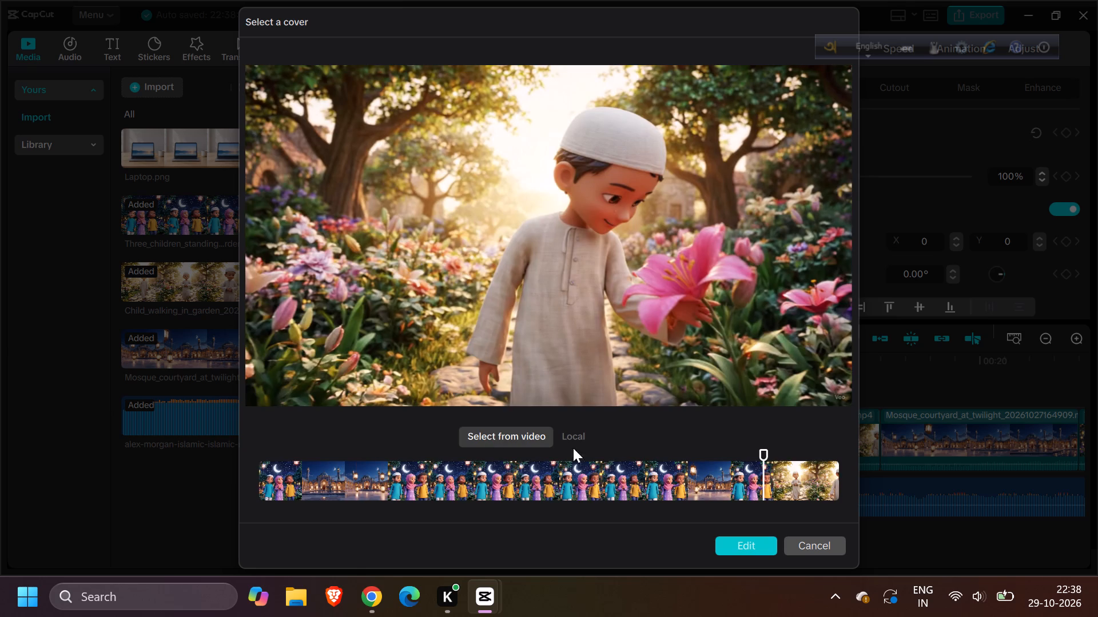
scroll(583, 485, left, 2)
scroll(583, 485, right, 1)
scroll(583, 485, left, 1)
scroll(583, 485, right, 1)
click(774, 551)
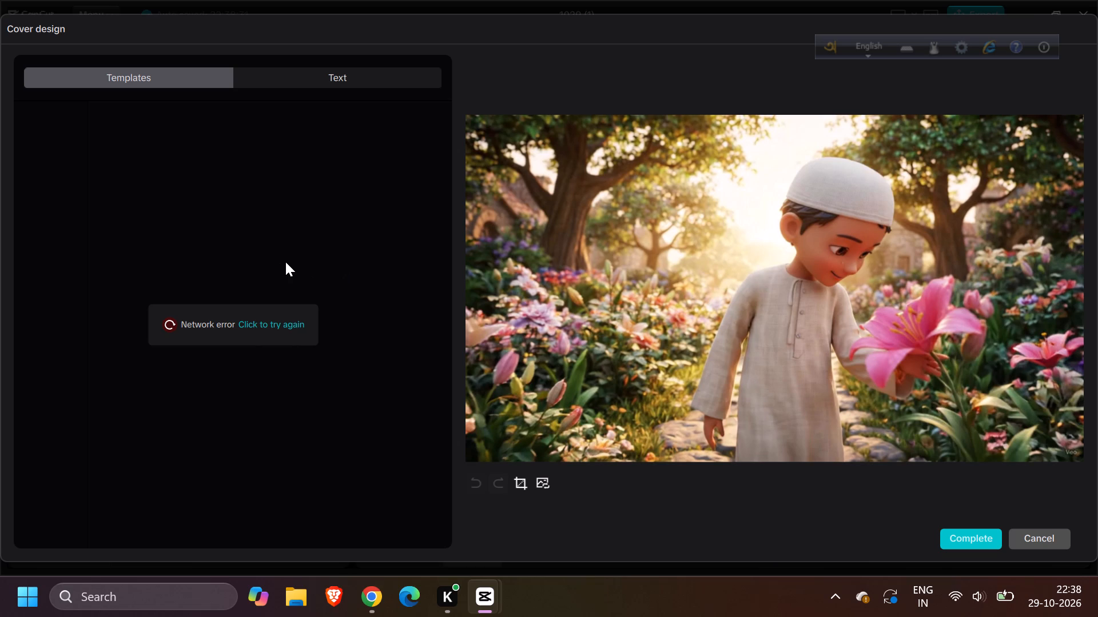
Try to reload the cover templates and look at the text options for the cover.
click(270, 326)
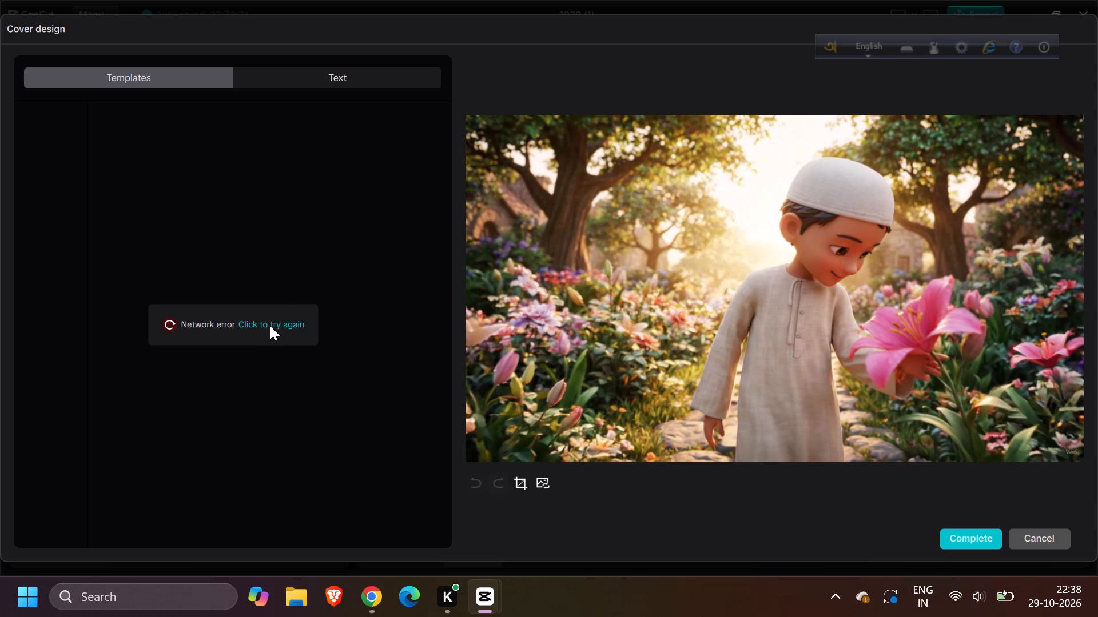
double_click(270, 326)
drag(270, 326, 343, 67)
click(343, 67)
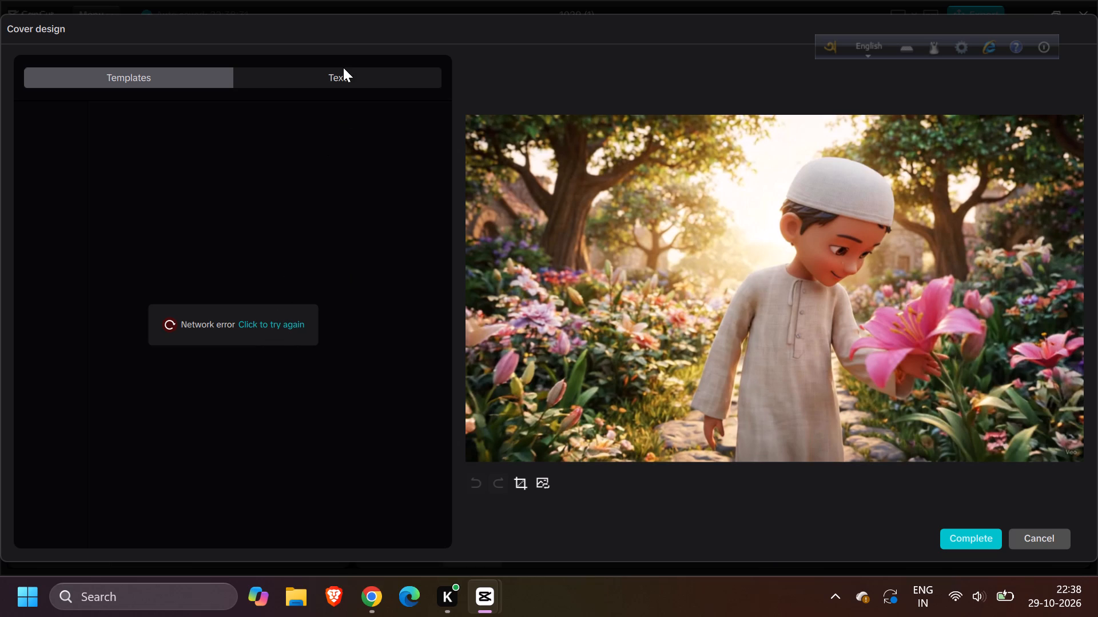
click(335, 78)
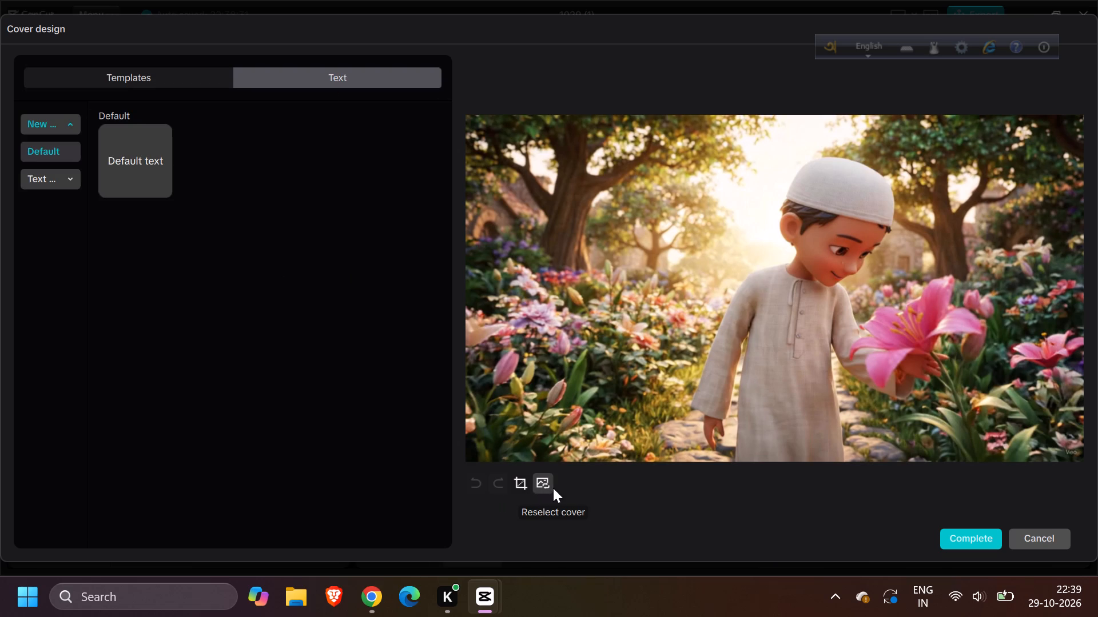
Reselect the cover image, using the frames of the video.
click(553, 488)
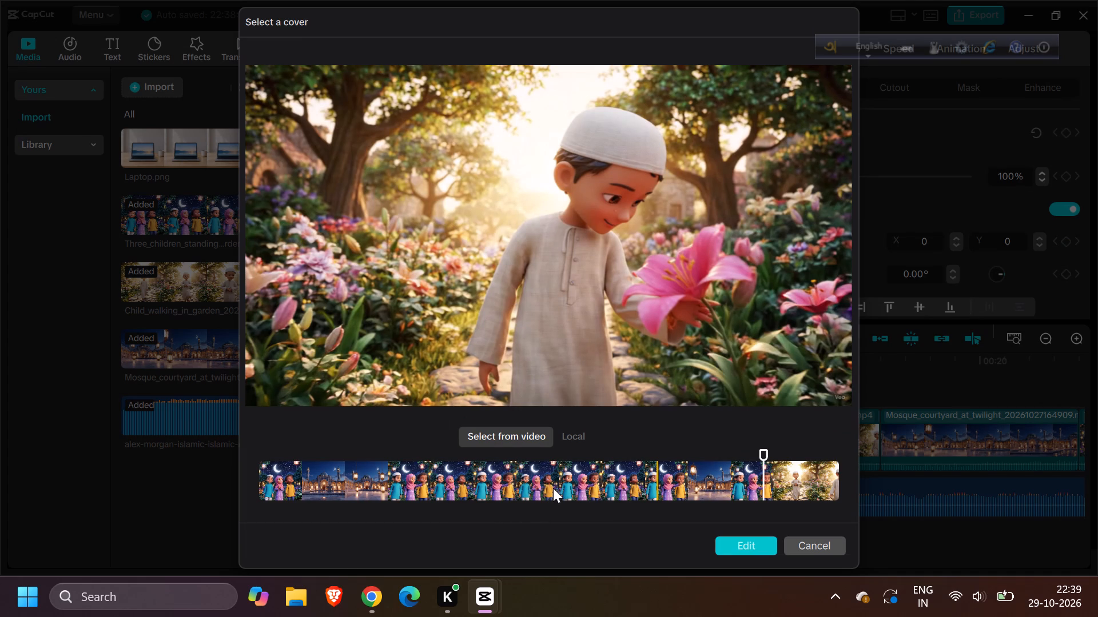
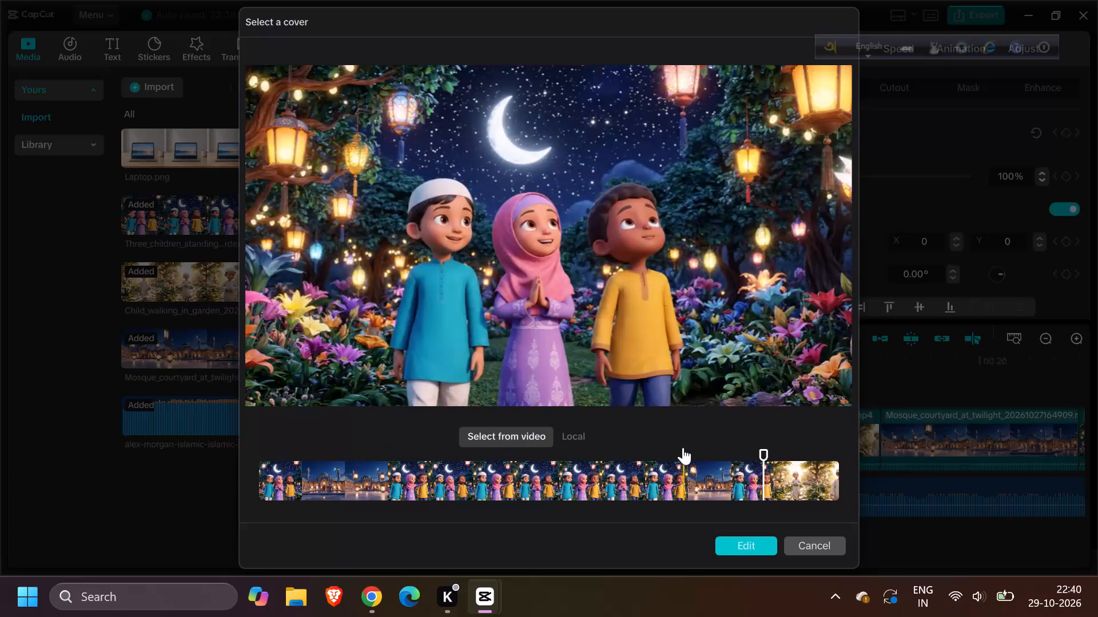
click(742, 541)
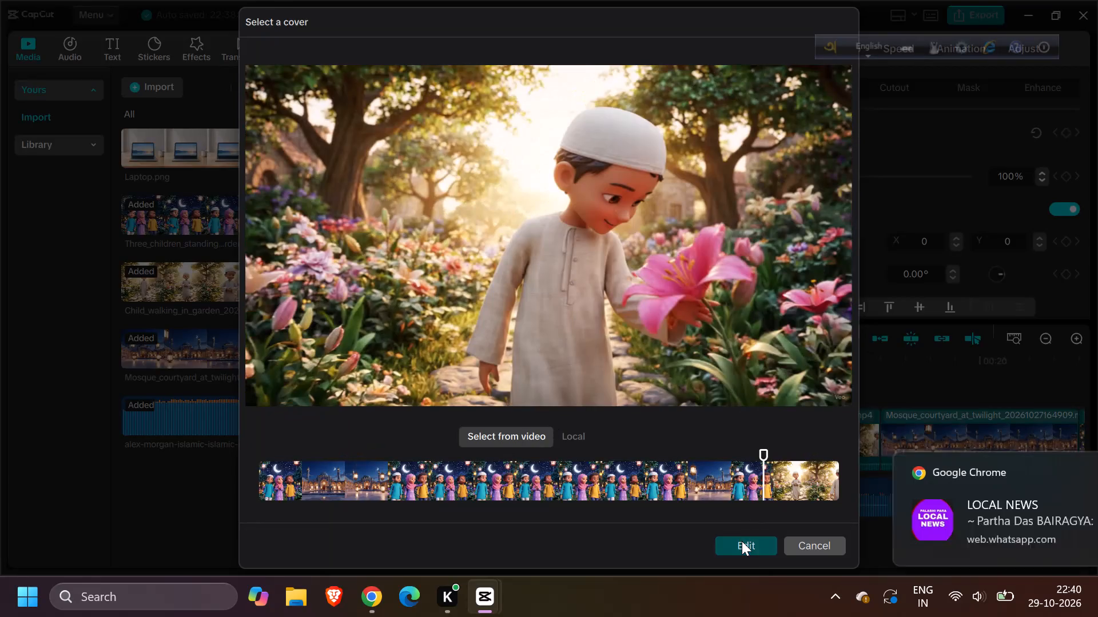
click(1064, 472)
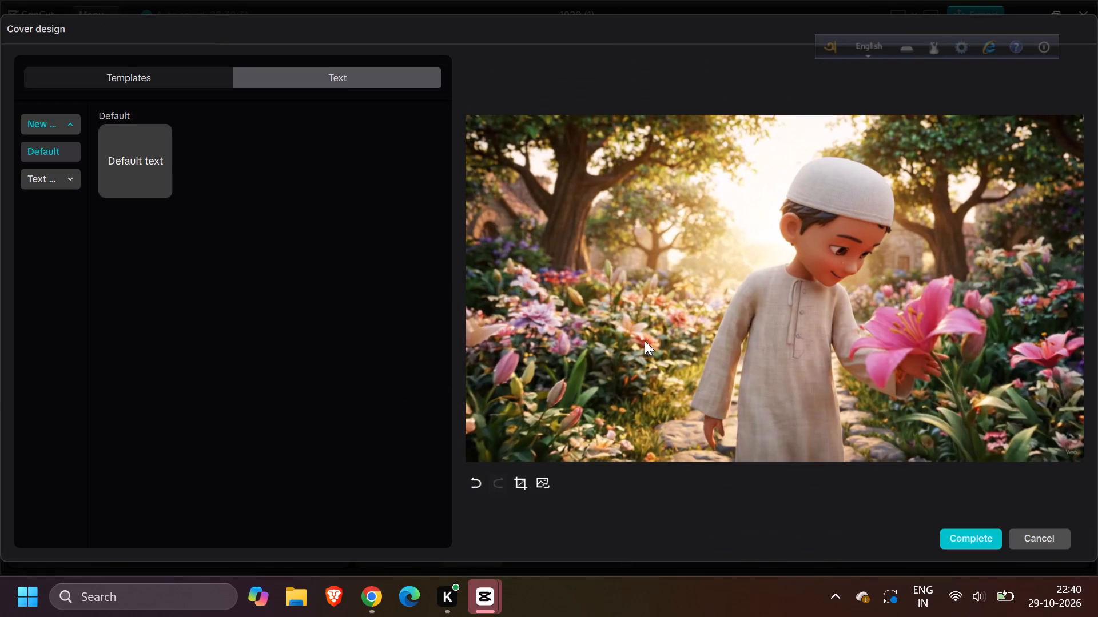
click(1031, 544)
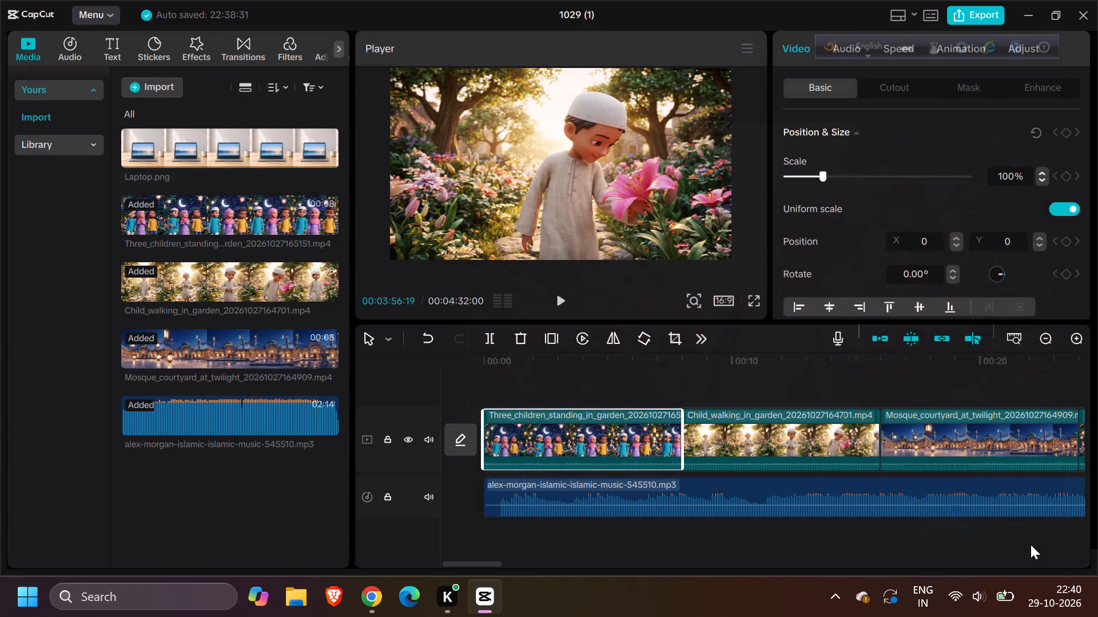
Examine the opening clips of the timeline: the three children, the child walking in the garden and the mosque courtyard.
key(Right)
key(Right)
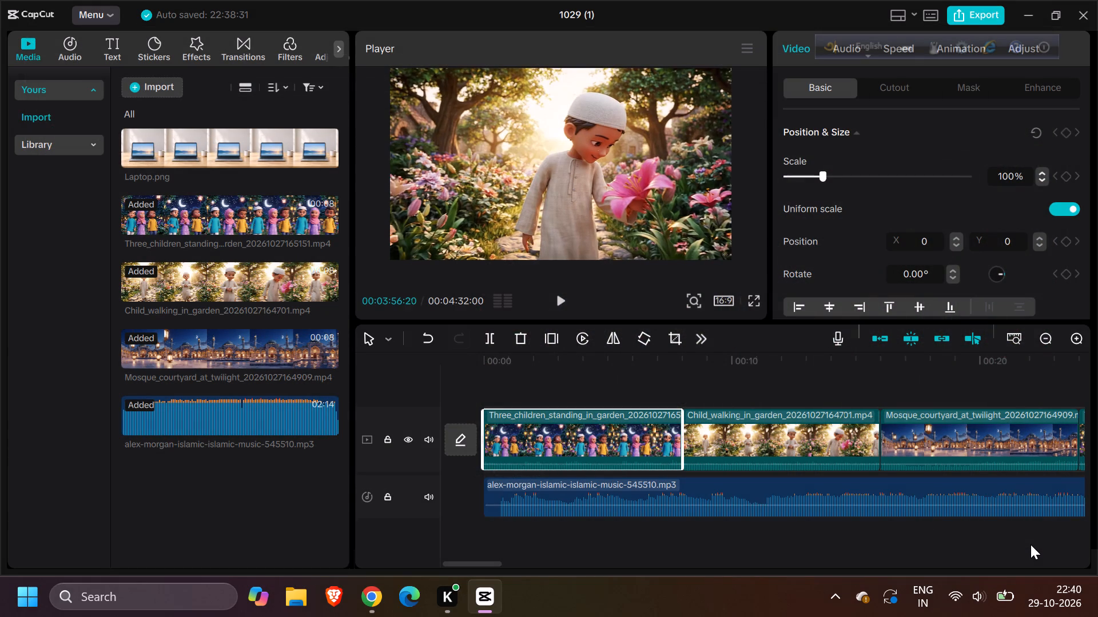
click(782, 431)
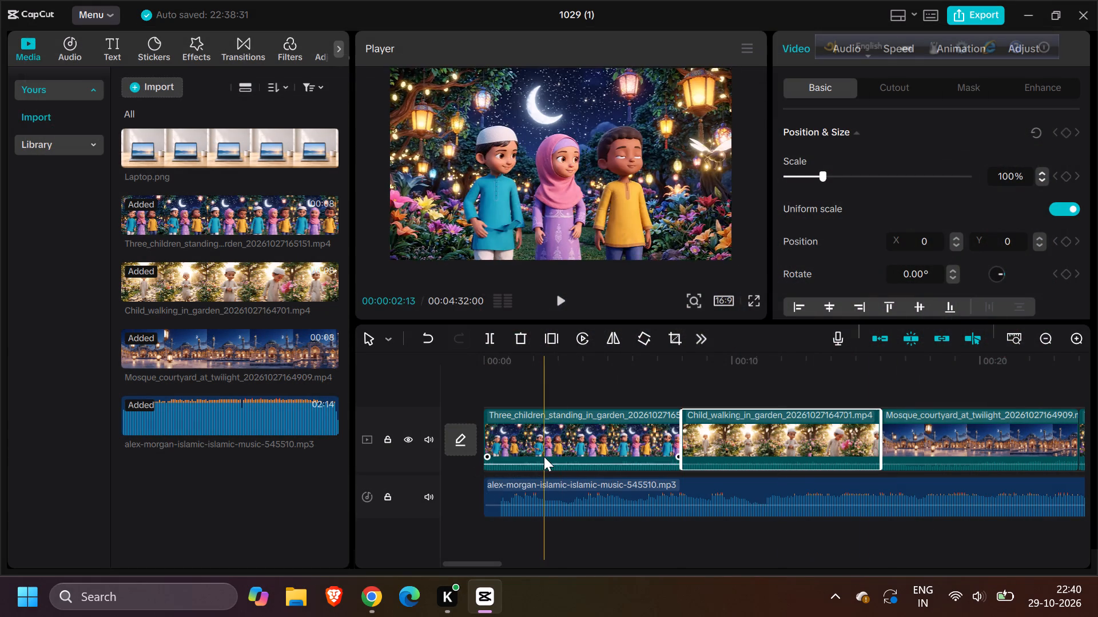
click(544, 456)
key(Right)
key(Right)
key(Right)
key(Right)
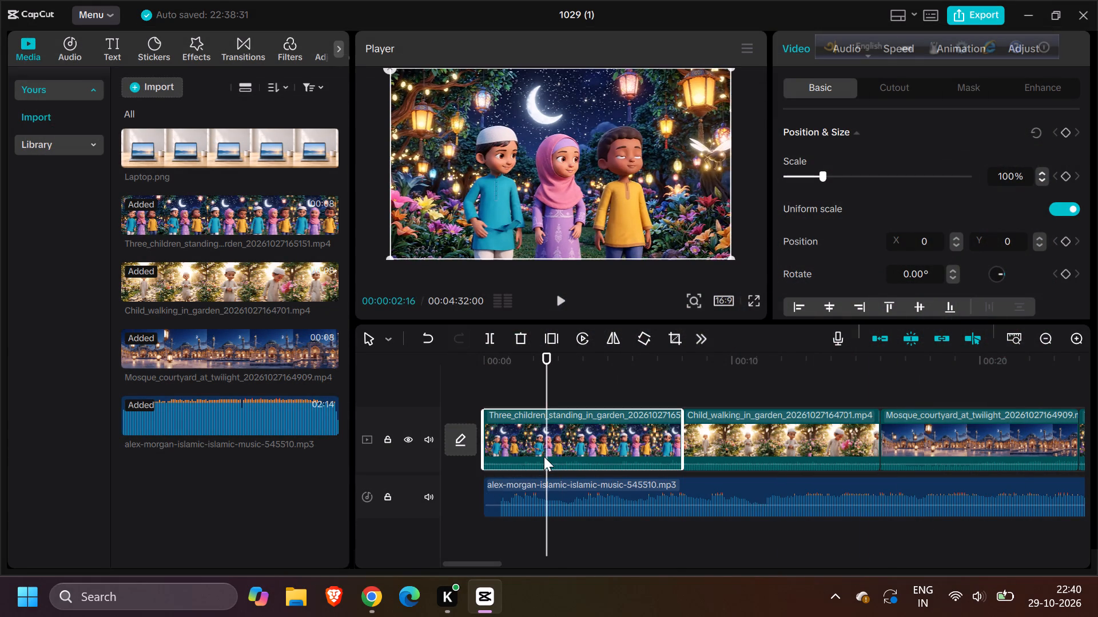
click(705, 454)
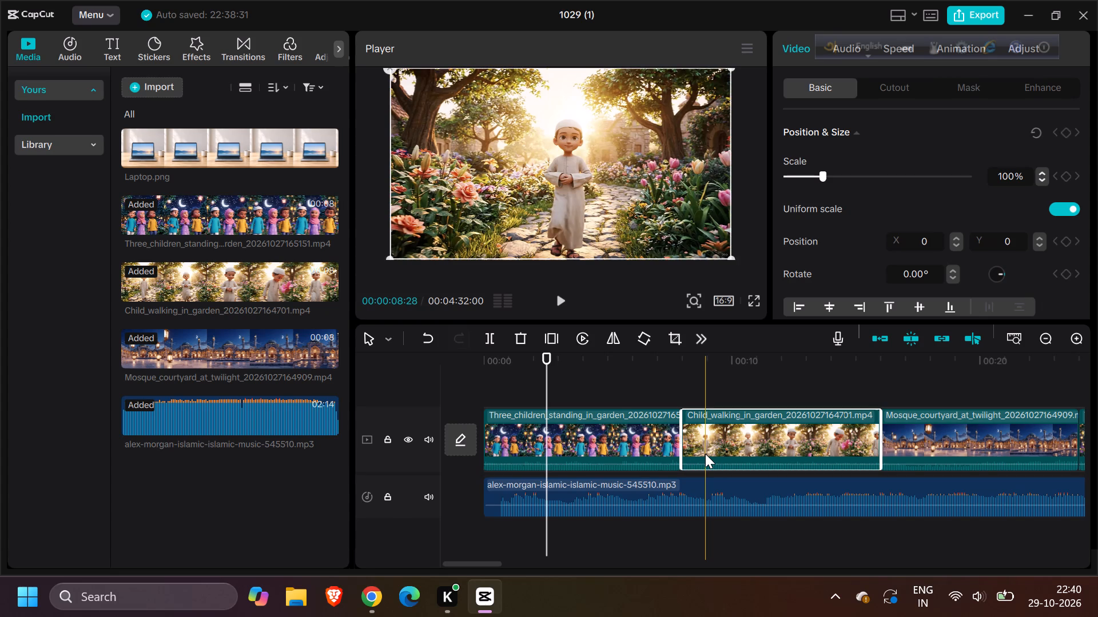
click(595, 445)
key(Right)
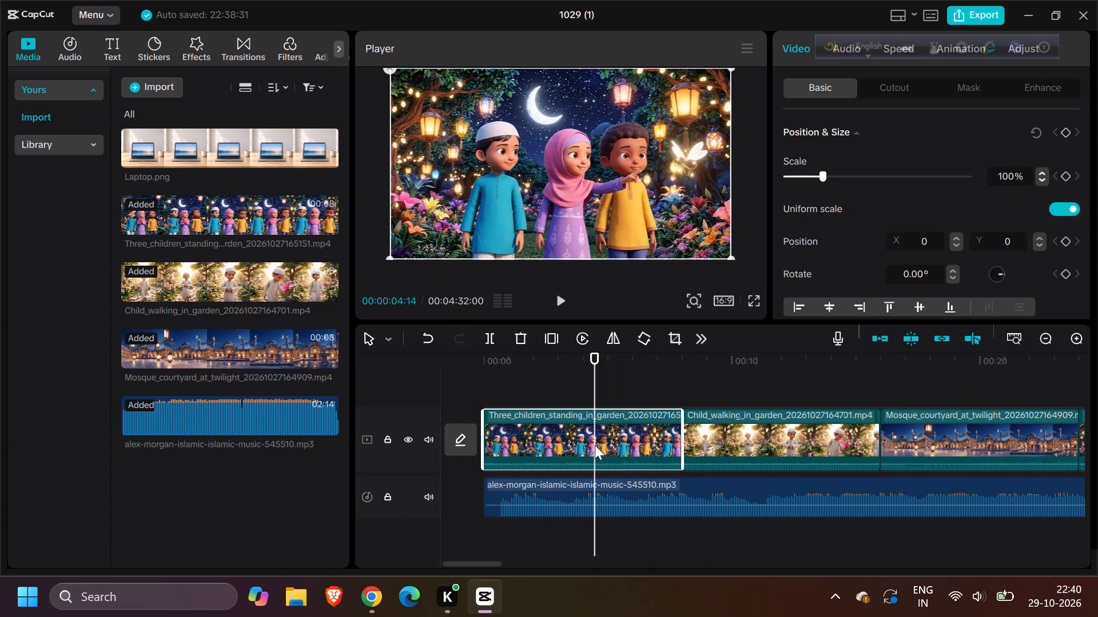
key(Right)
key(Right)
key(Right)
key(Right)
key(Right)
key(Right)
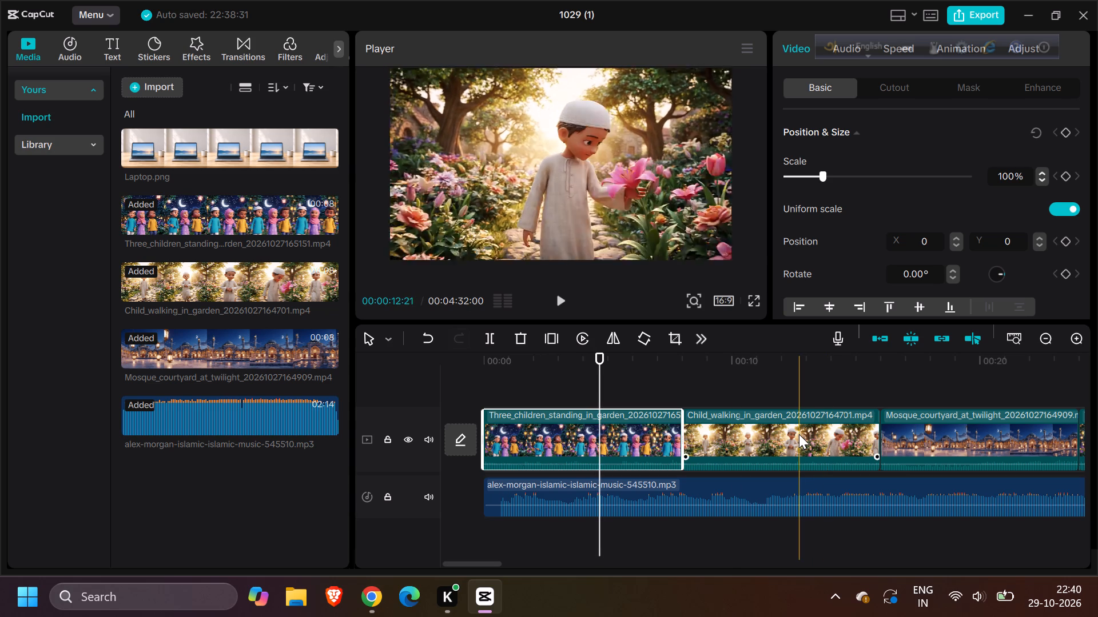
click(799, 434)
click(652, 432)
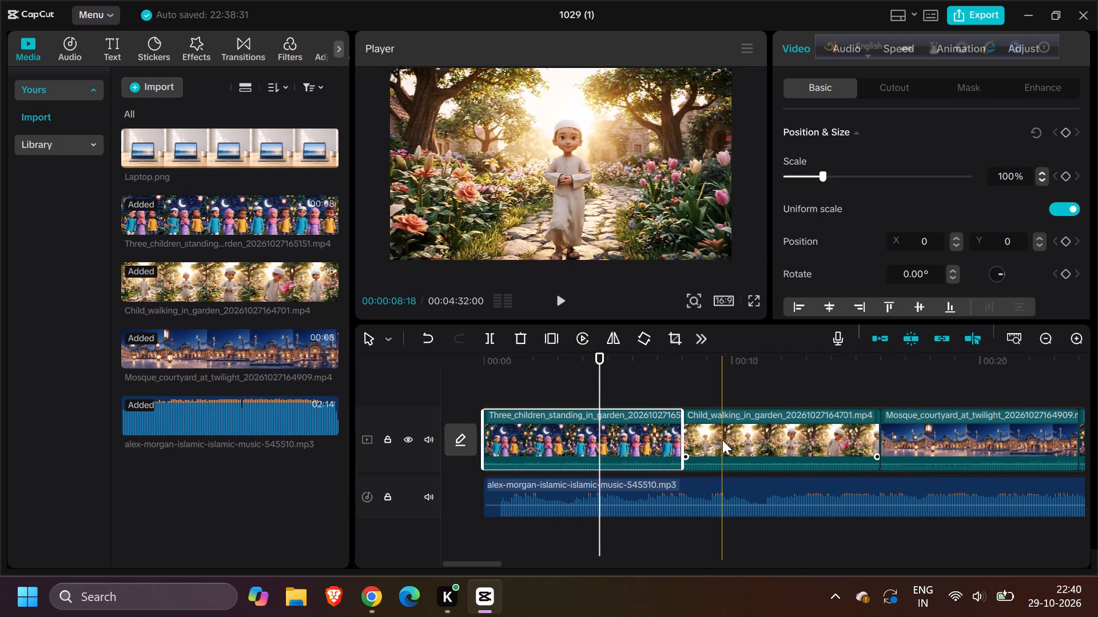
click(722, 440)
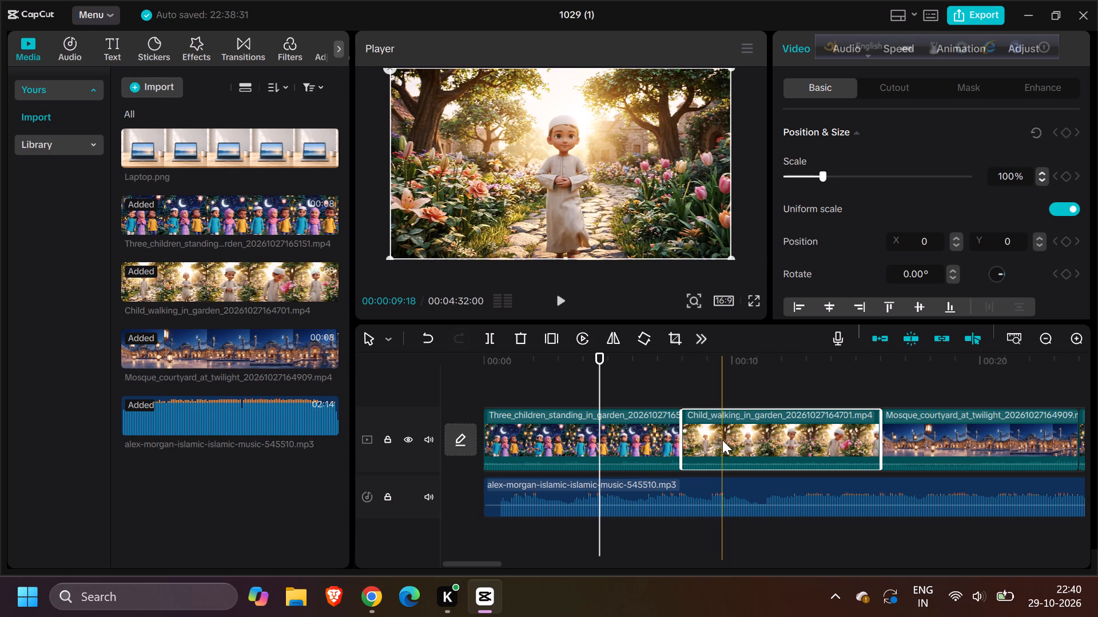
click(920, 440)
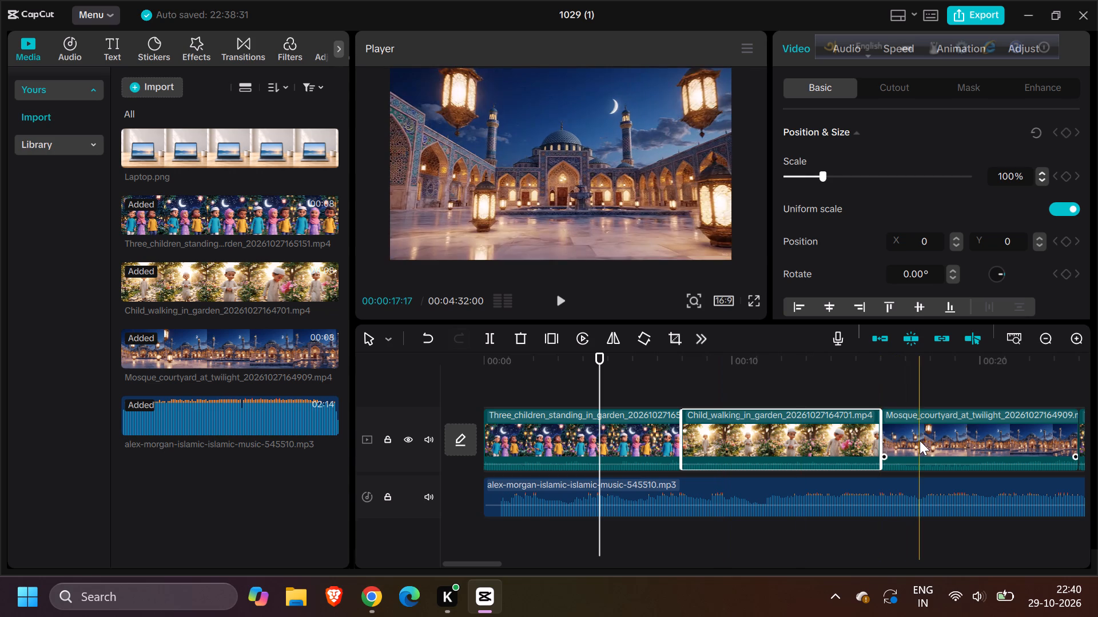
Review the order of the repeated clips along the rest of the timeline, up to the garden-walk clip after 00:03:10.
scroll(715, 444, left, 1)
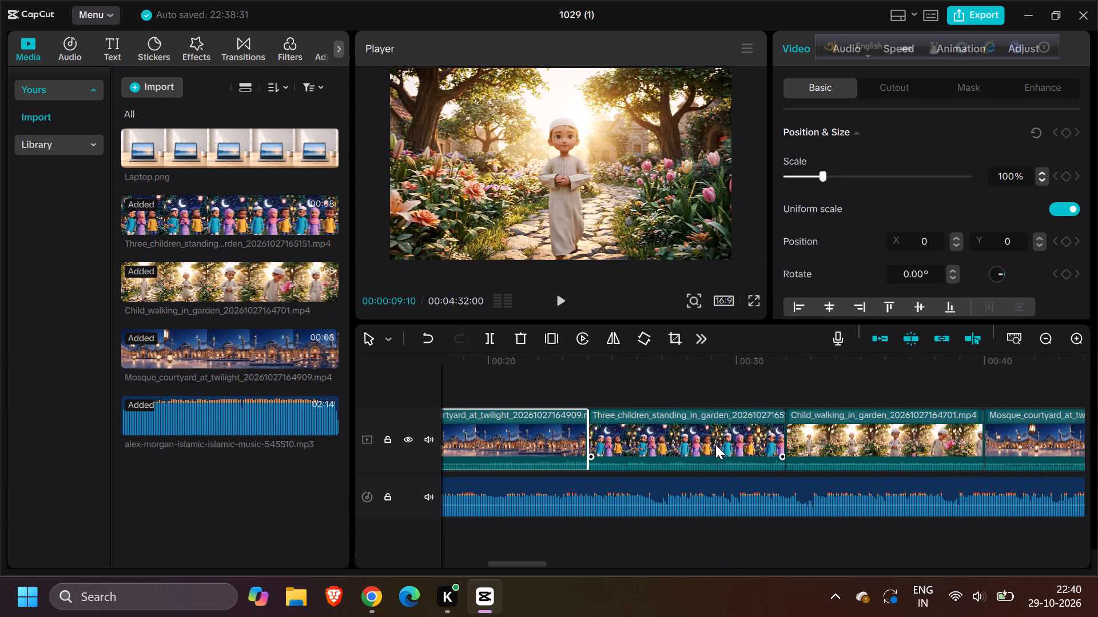
click(665, 436)
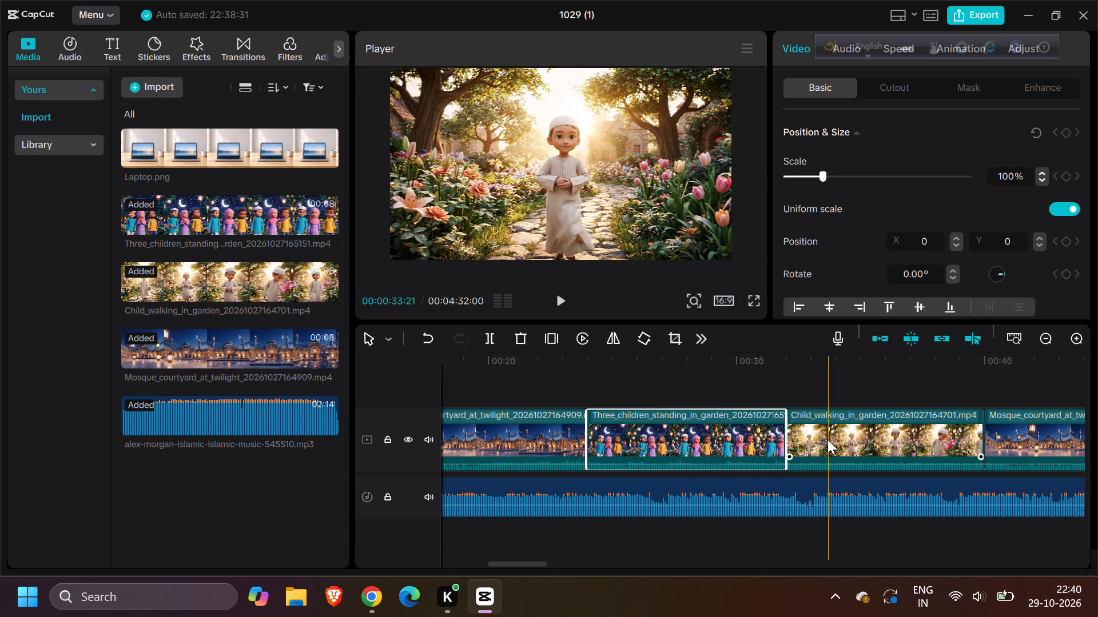
click(828, 439)
click(1001, 442)
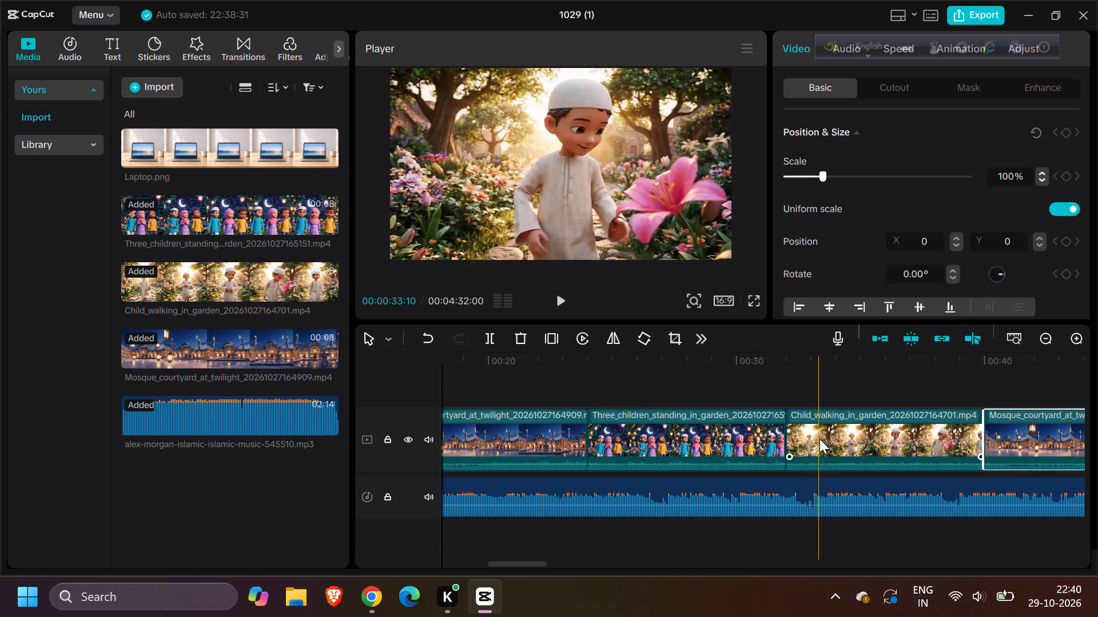
scroll(819, 439, left, 2)
click(687, 430)
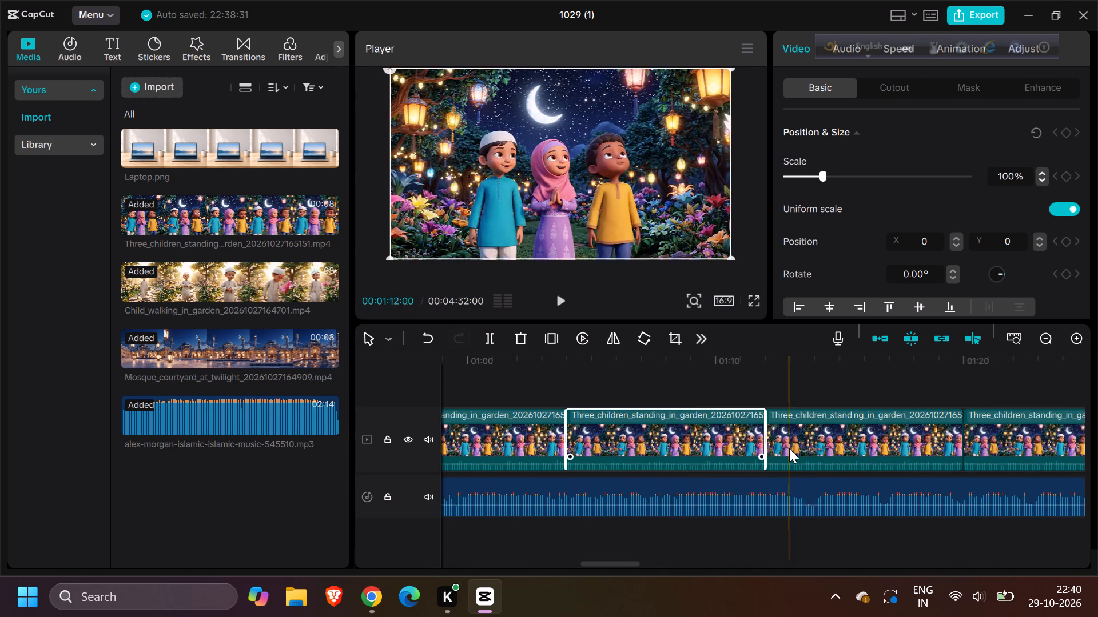
click(789, 448)
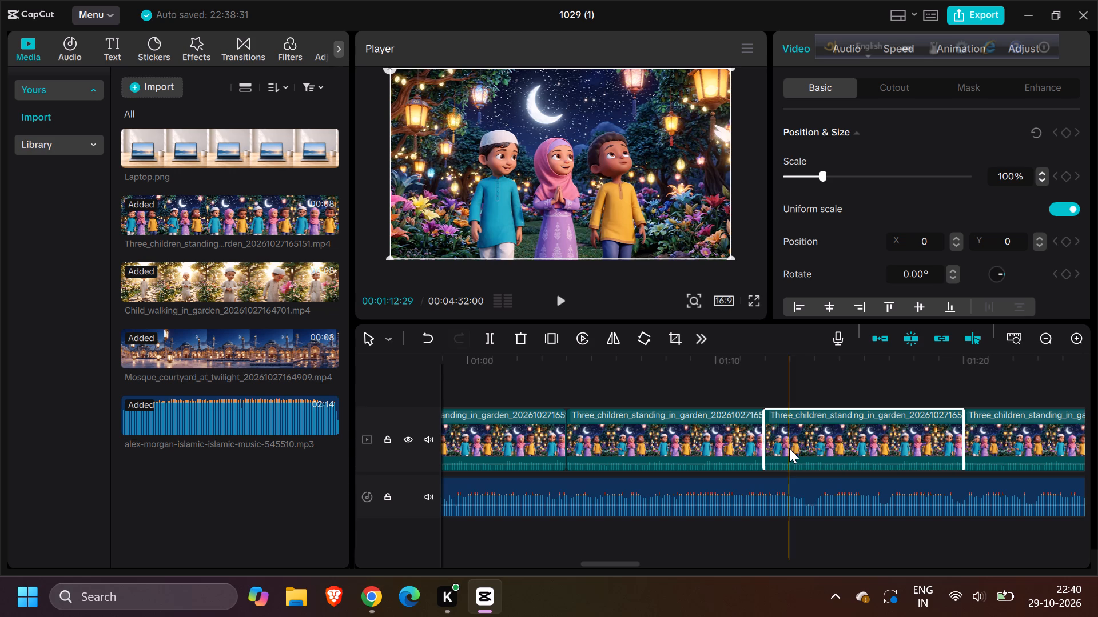
click(986, 440)
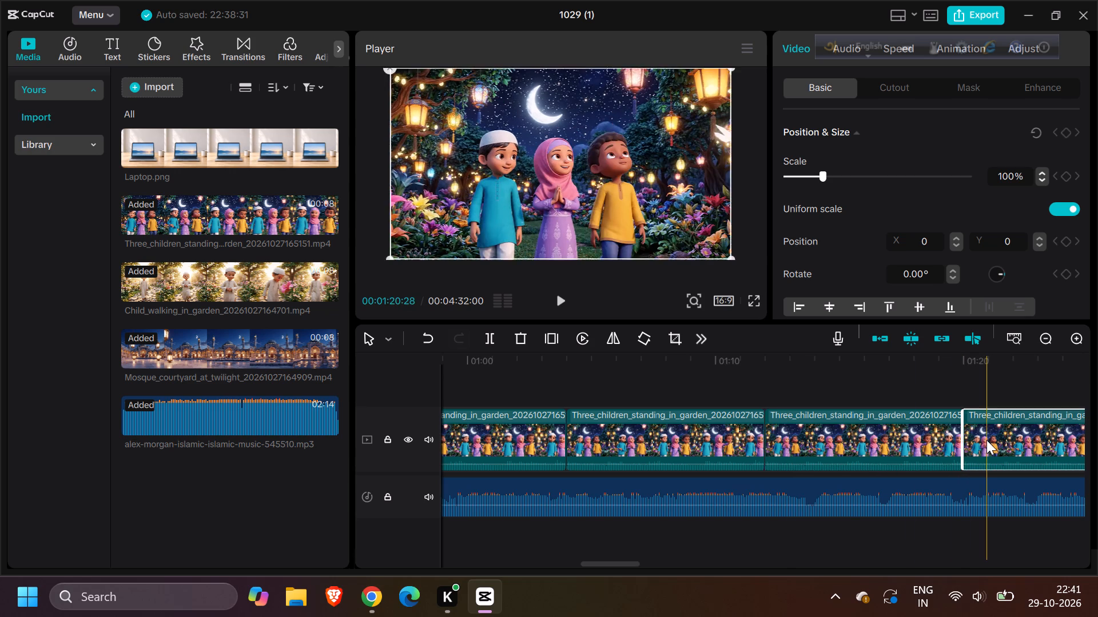
scroll(873, 458, left, 3)
click(829, 441)
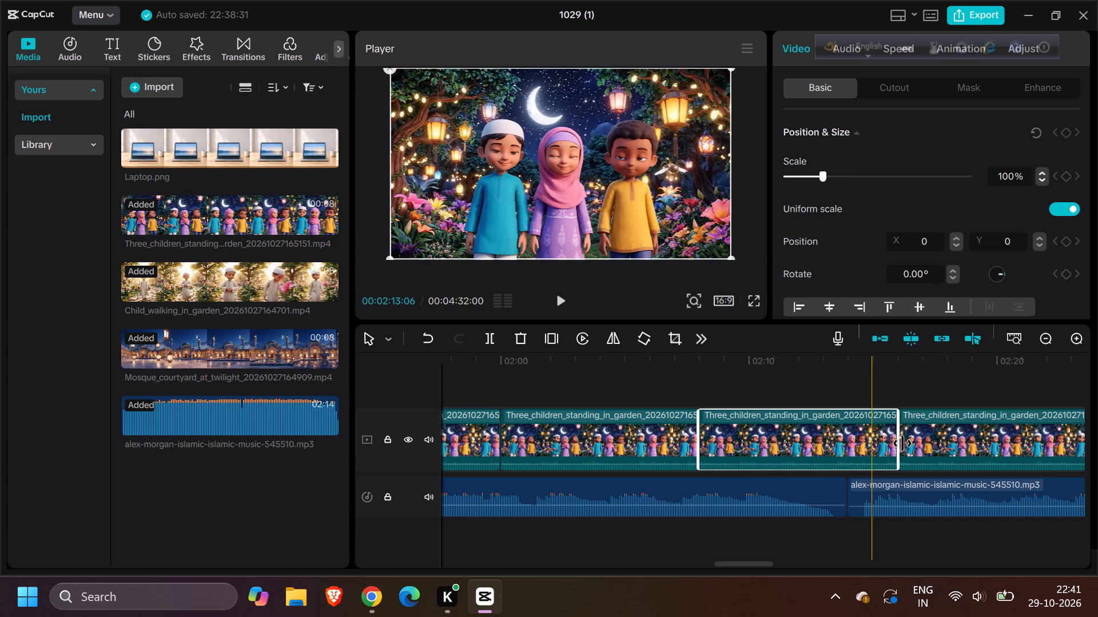
click(919, 443)
scroll(809, 438, left, 3)
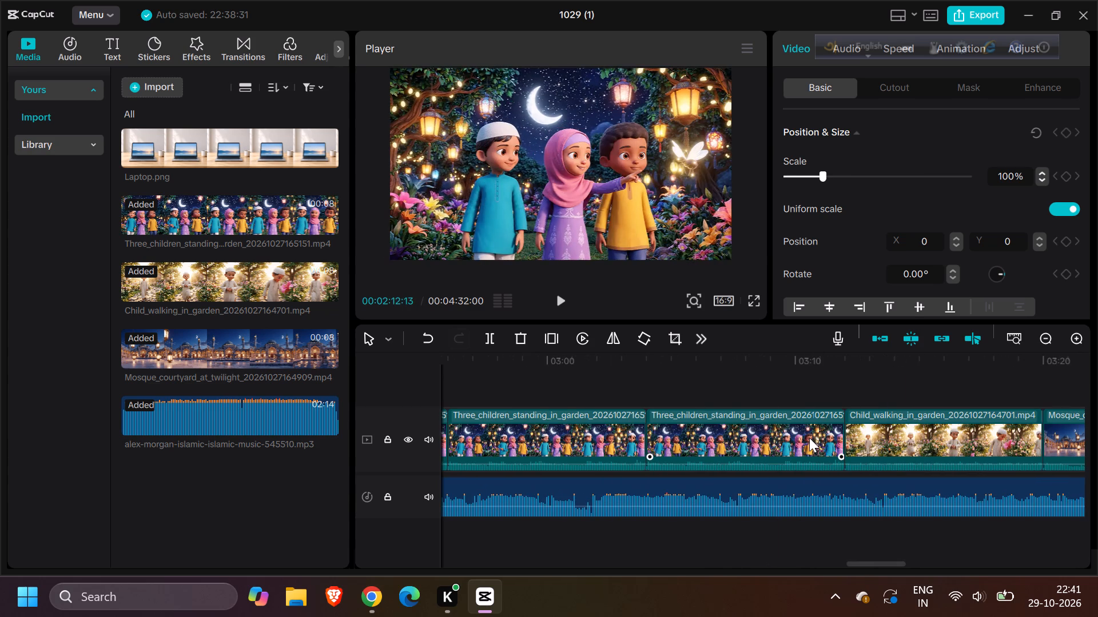
click(745, 434)
click(860, 462)
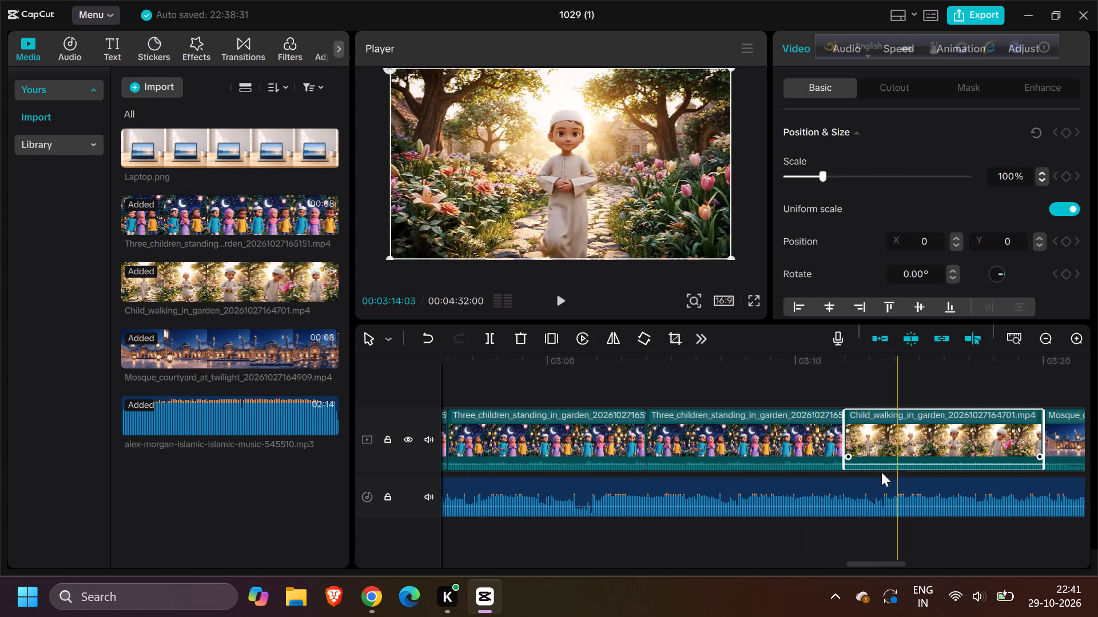
Return the playhead to 00:00:00:00 and play the sequence from the beginning.
scroll(762, 487, right, 11)
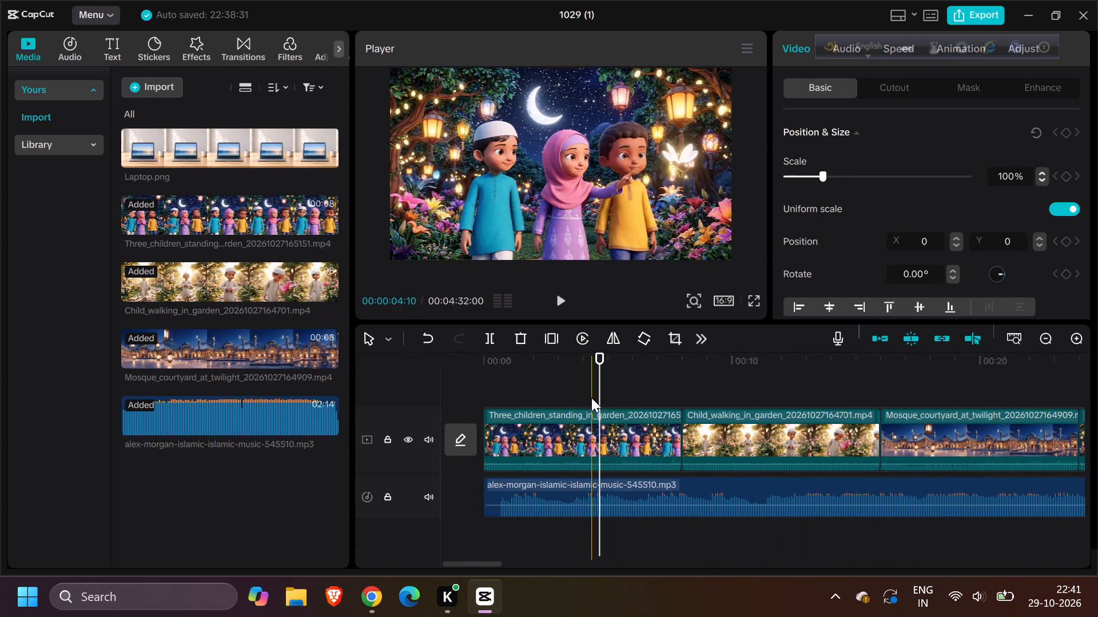
drag(601, 368, 524, 365)
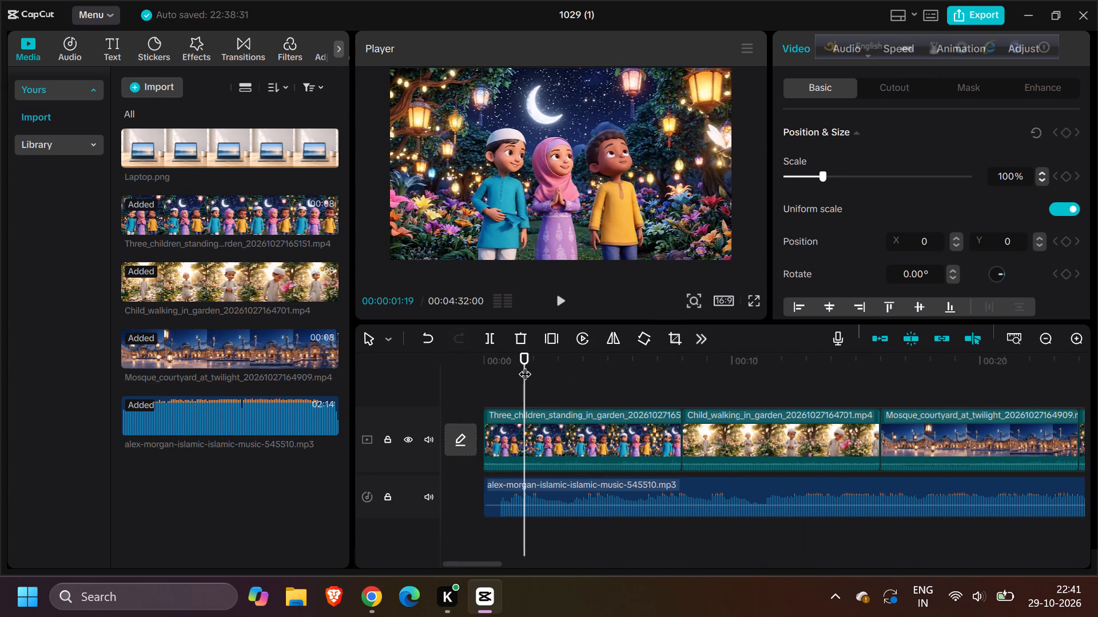
drag(524, 365, 467, 367)
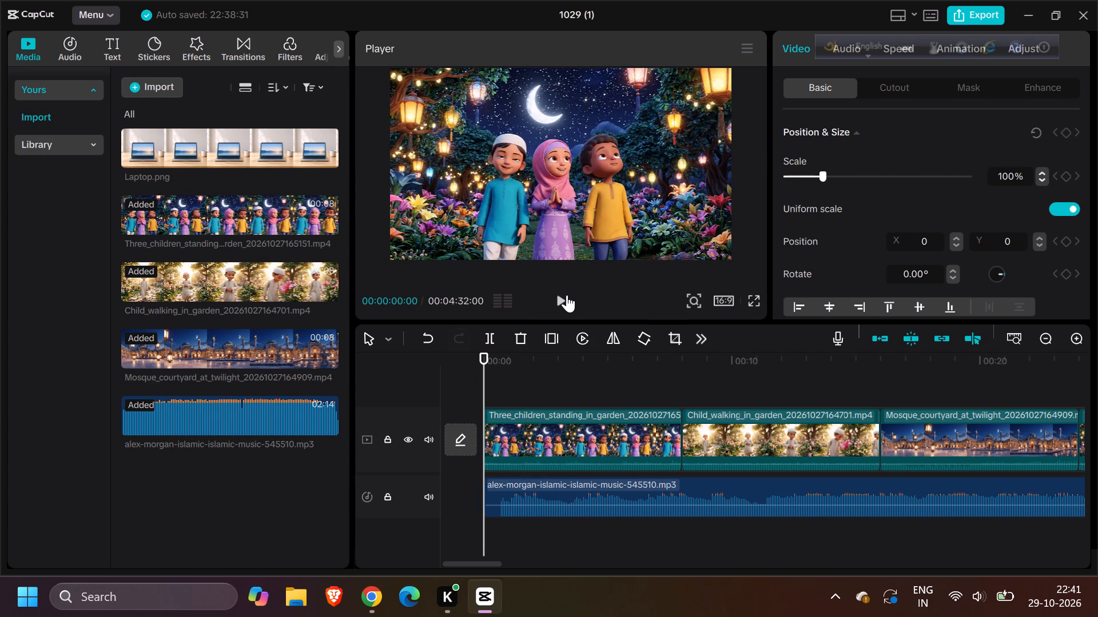
click(559, 301)
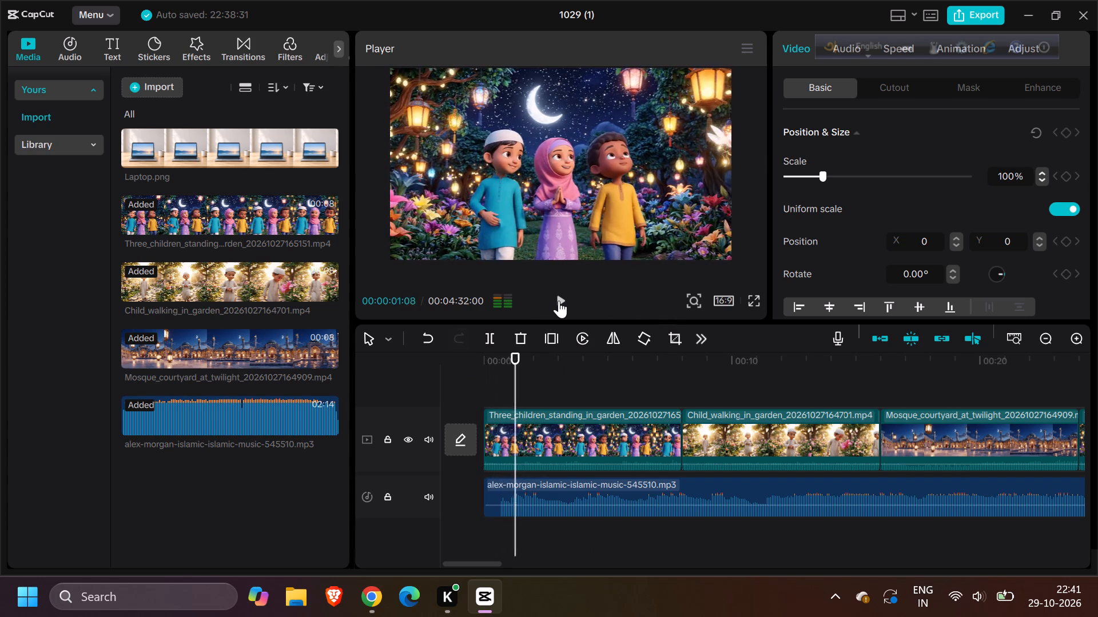
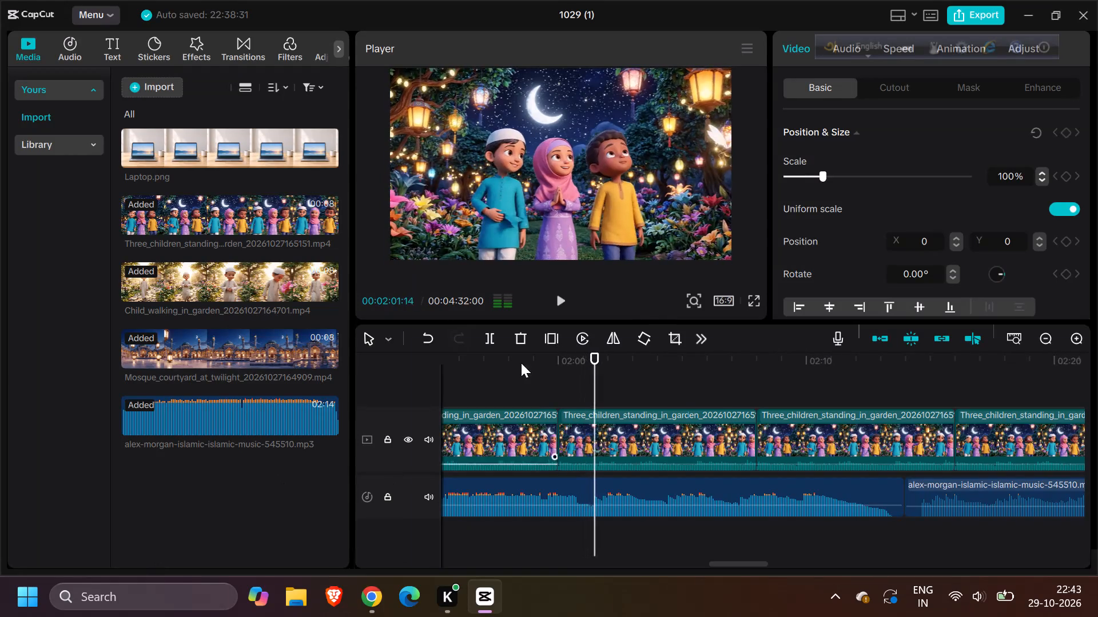
Examine the join between the two background music clips around 00:02:14.
scroll(669, 447, left, 20)
scroll(669, 447, left, 20)
scroll(669, 447, left, 2)
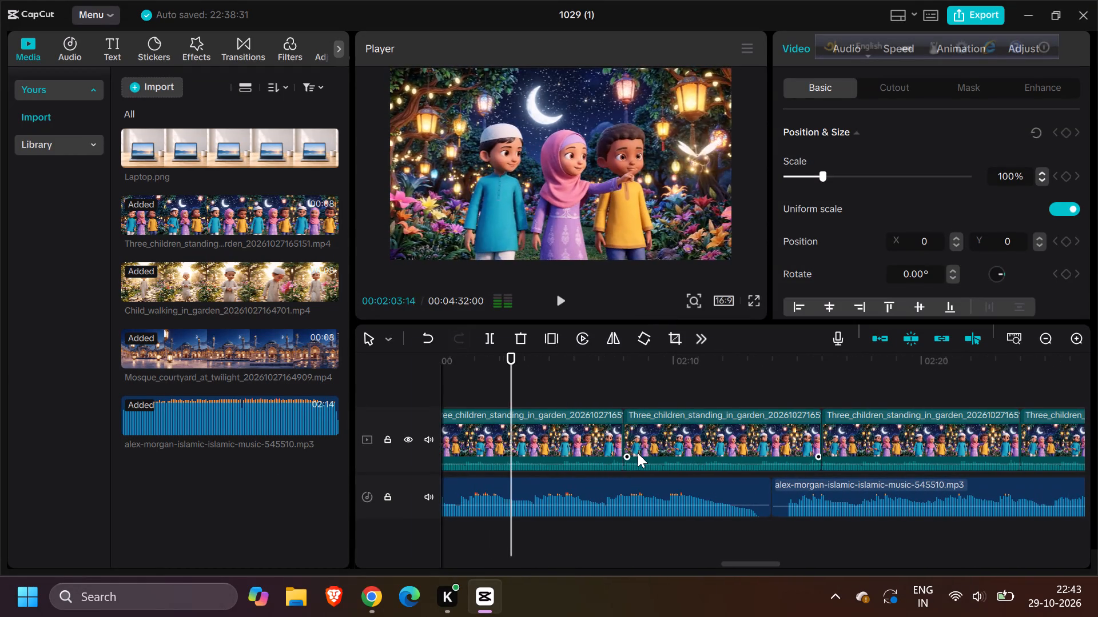
click(638, 453)
click(637, 502)
scroll(637, 502, left, 1)
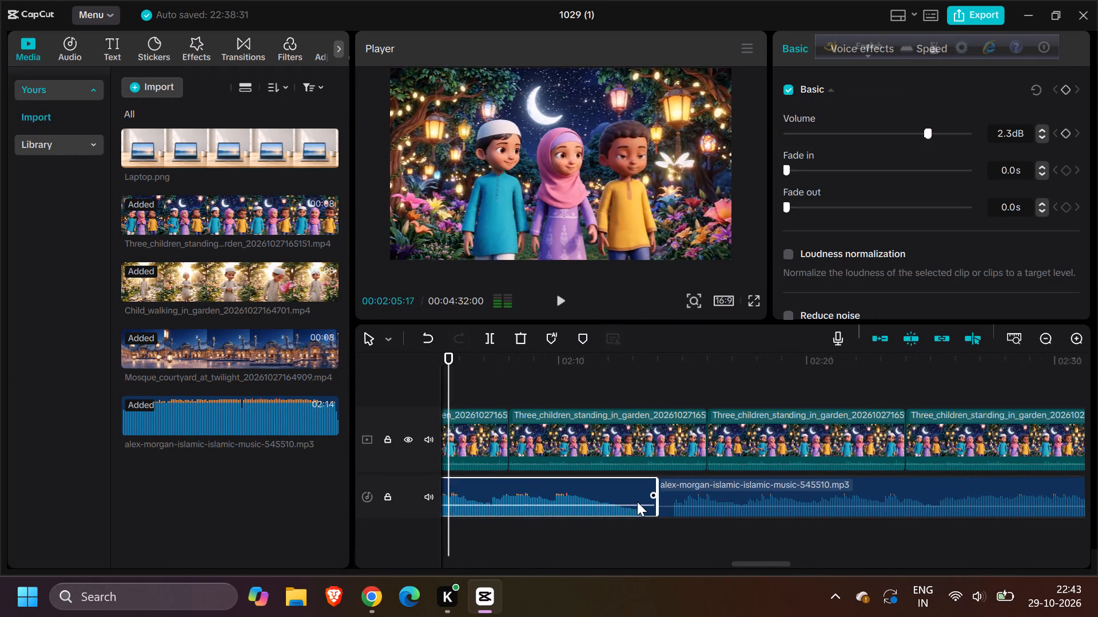
scroll(637, 502, left, 1)
click(718, 506)
scroll(718, 506, left, 1)
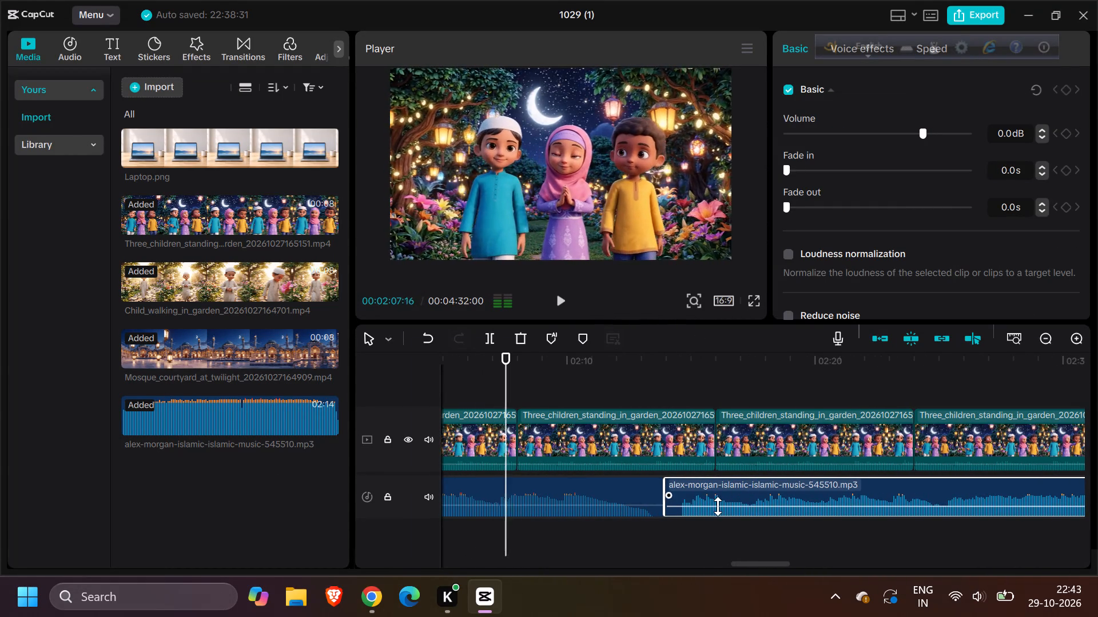
Scale the three-children clip that starts at about 00:02:08 to 108%.
click(670, 437)
double_click(670, 437)
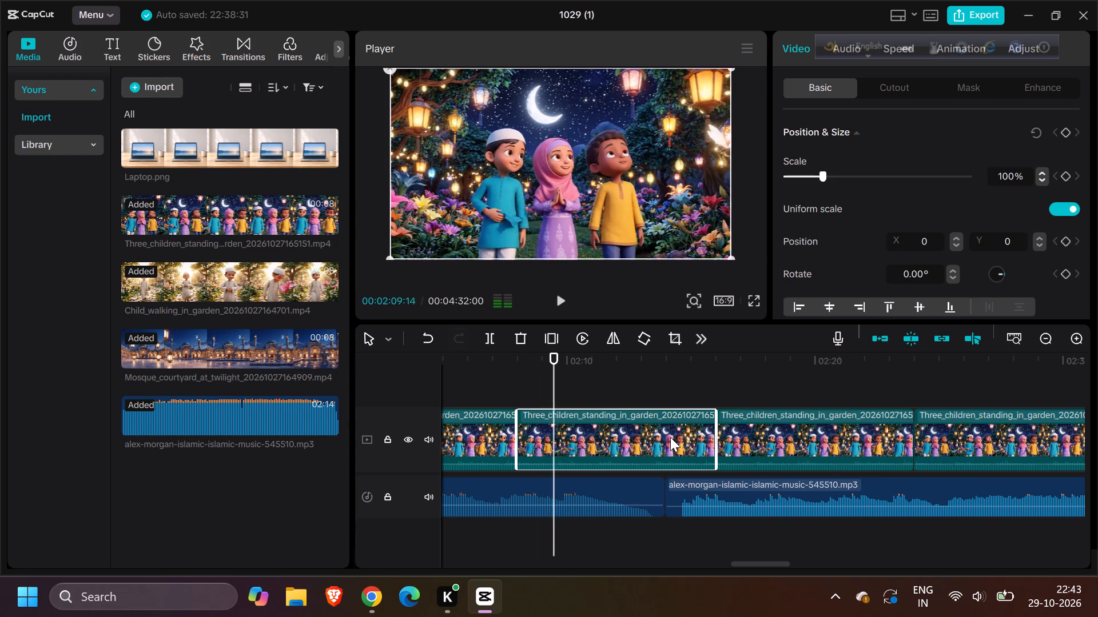
click(841, 180)
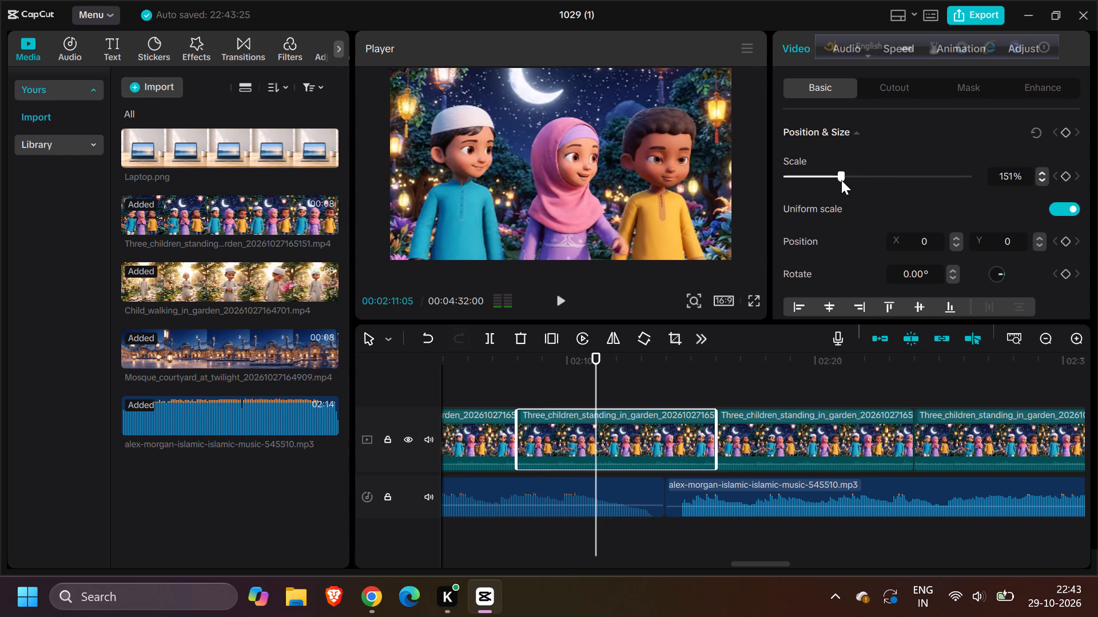
click(880, 176)
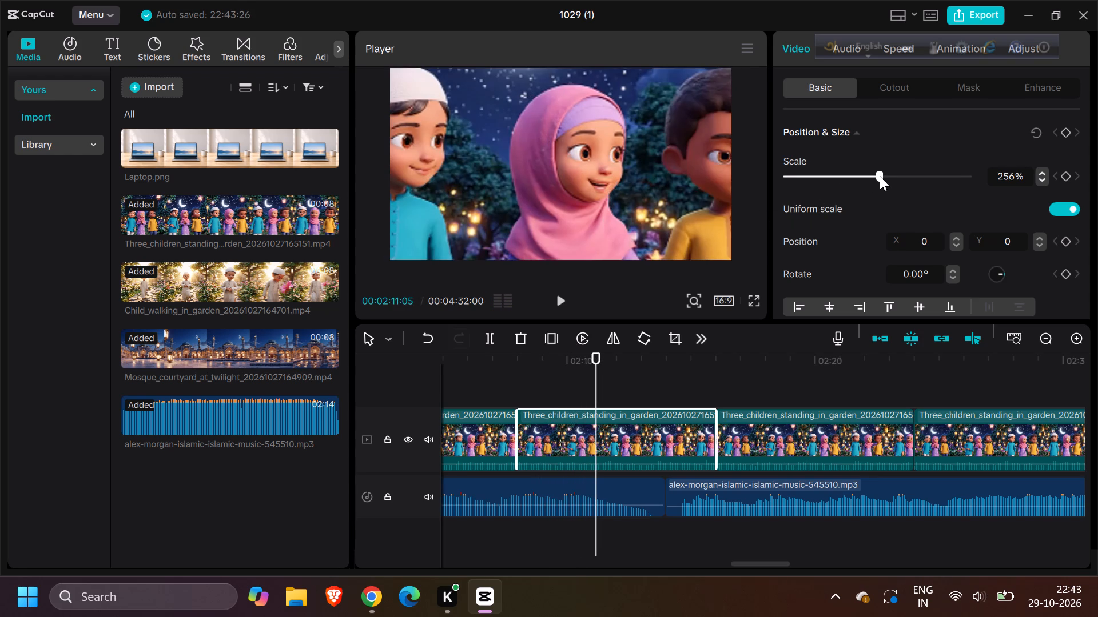
drag(890, 174, 856, 171)
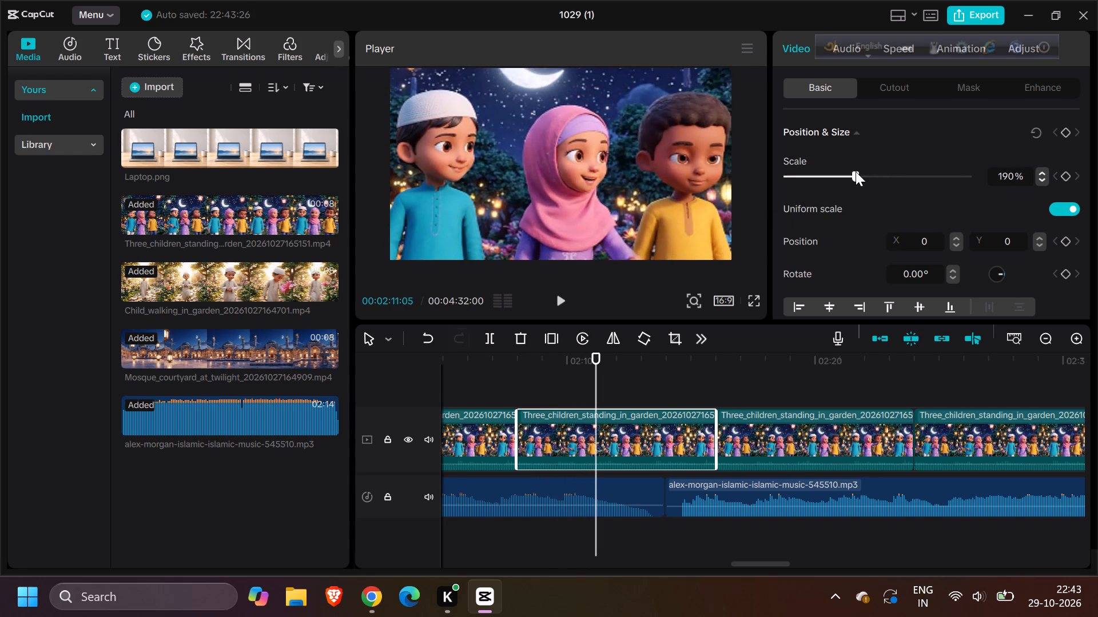
drag(856, 171, 793, 173)
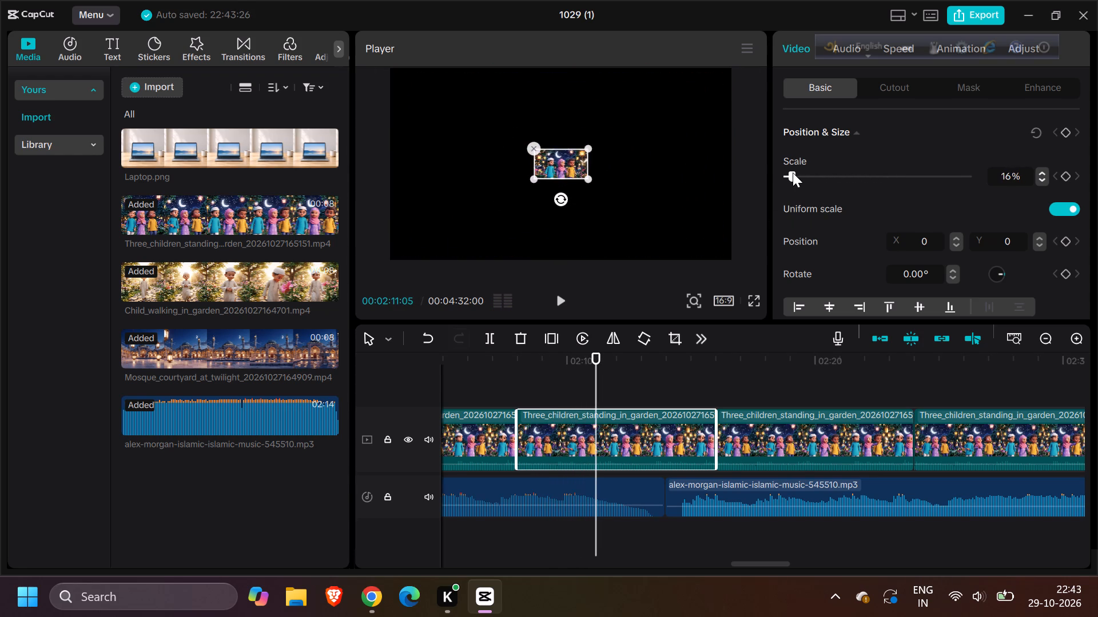
drag(793, 173, 807, 174)
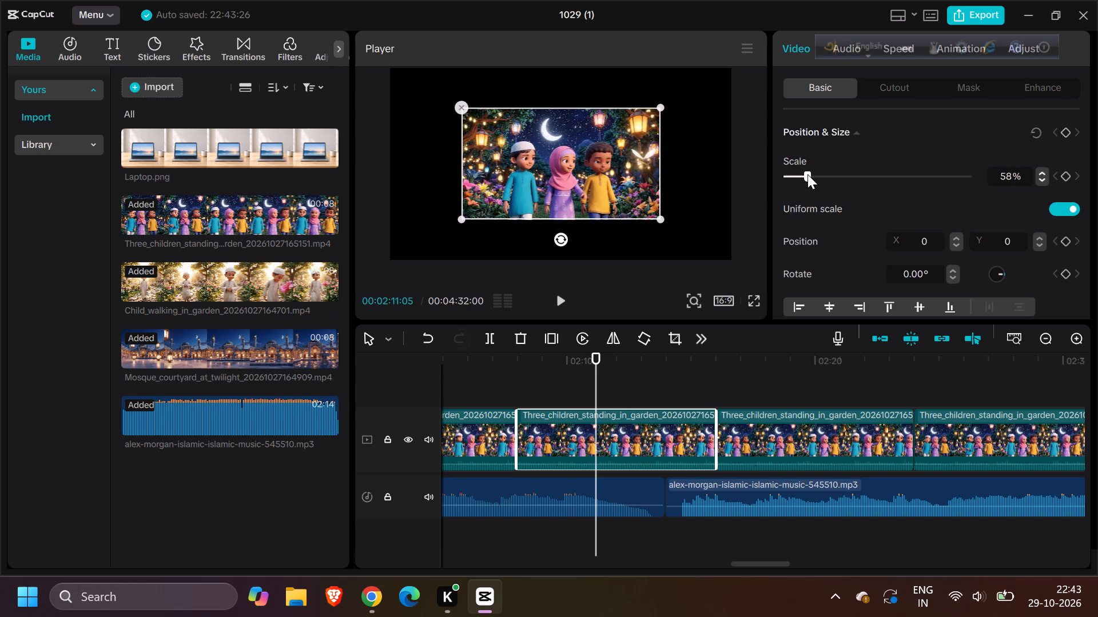
drag(807, 174, 821, 180)
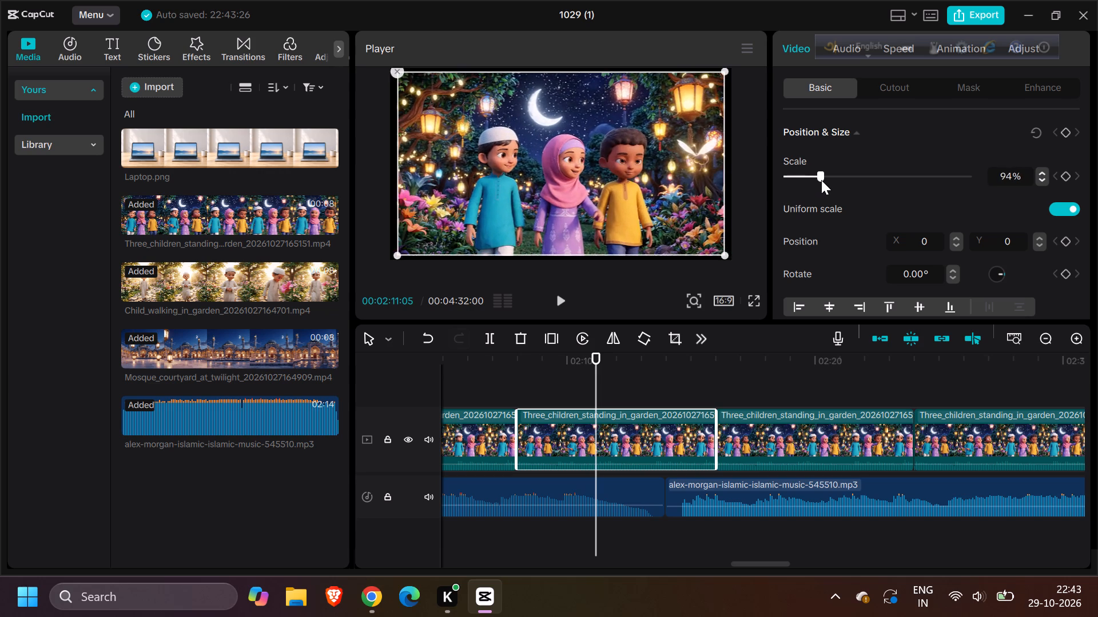
drag(821, 180, 826, 181)
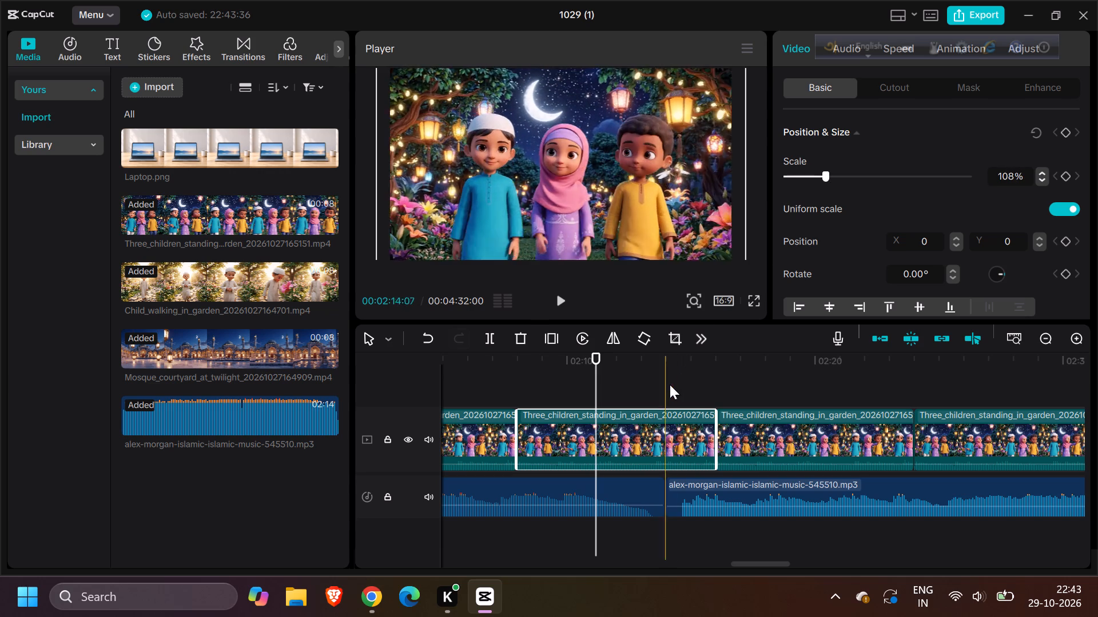
Turn on noise reduction, Fill channel and loudness normalization for the first background music clip.
click(771, 423)
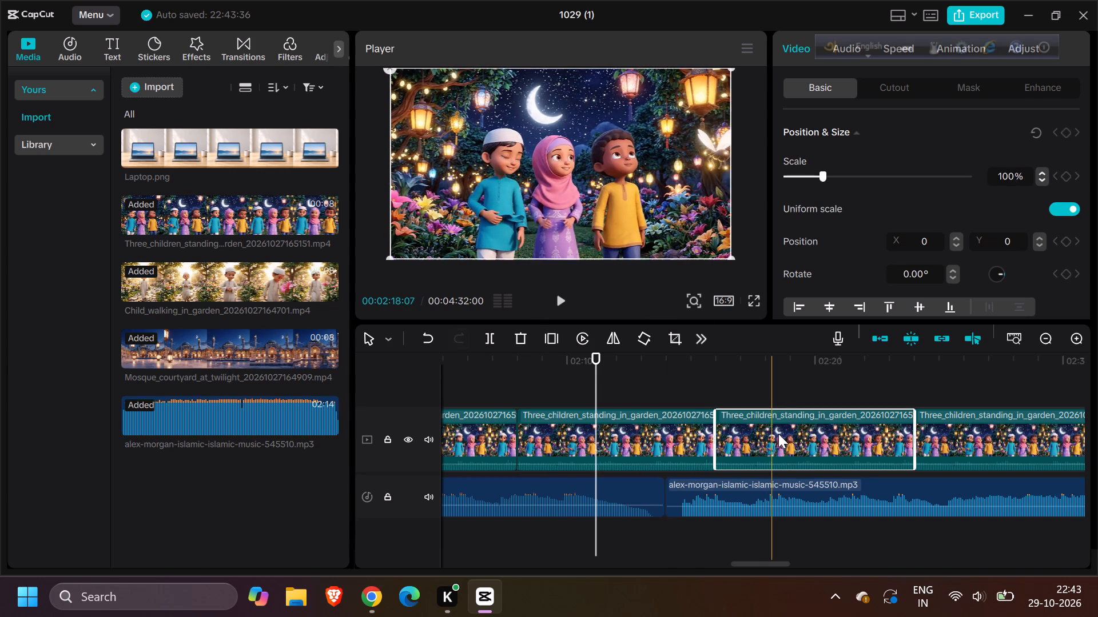
click(587, 489)
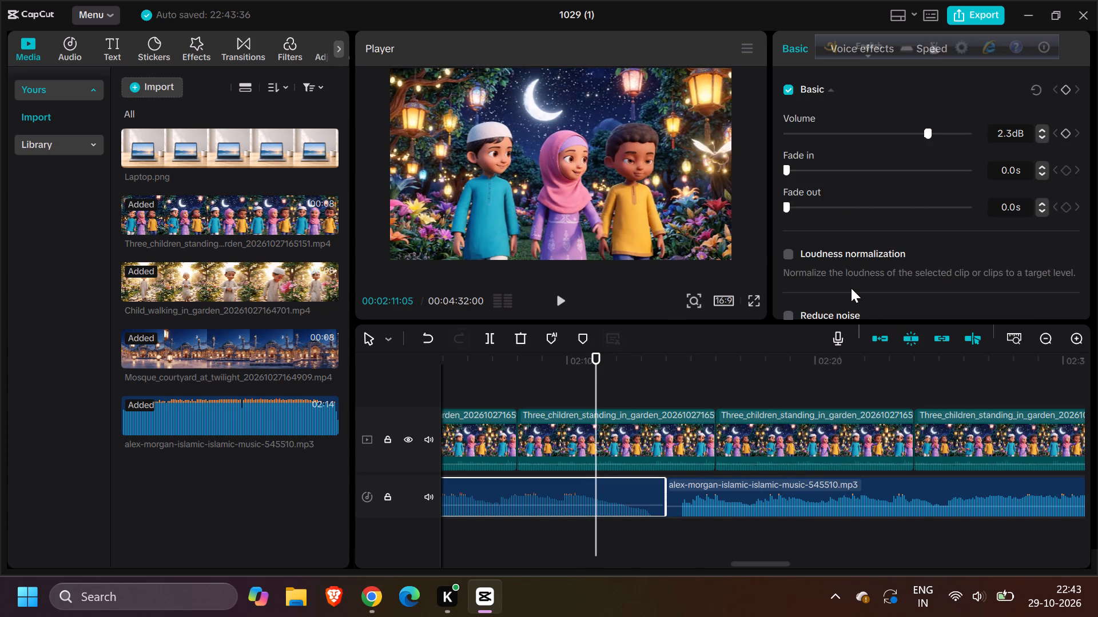
scroll(851, 288, down, 1)
click(798, 252)
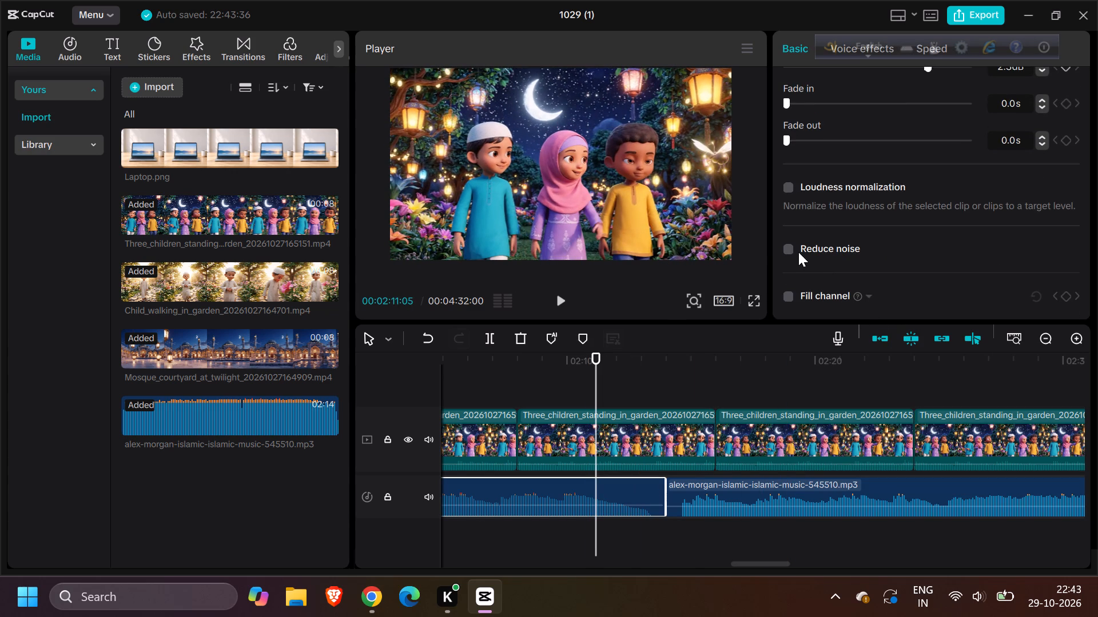
click(789, 250)
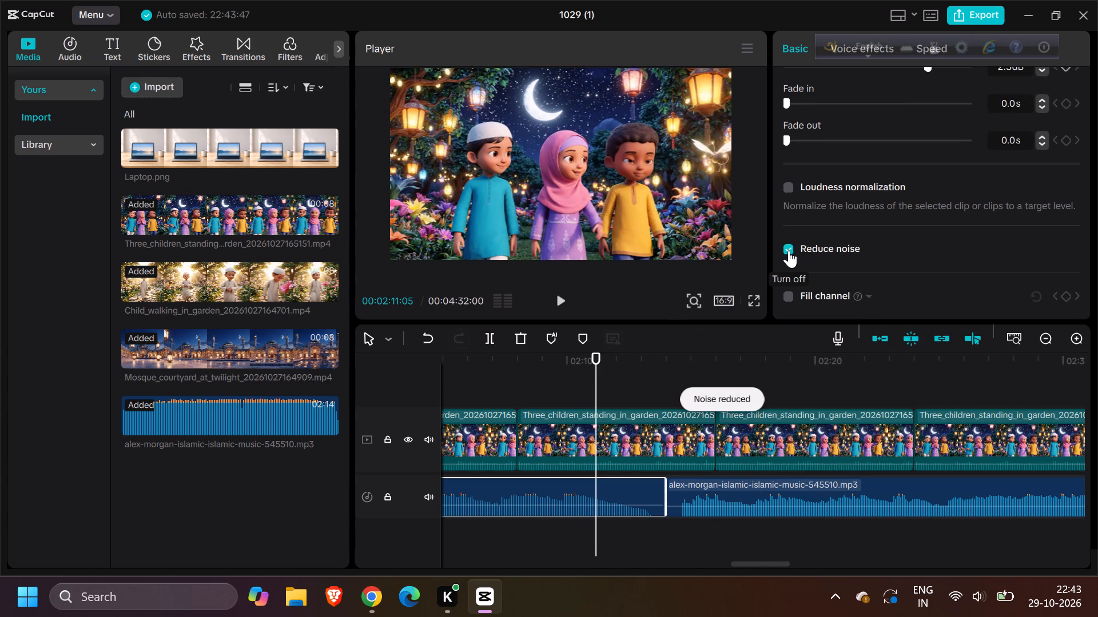
scroll(842, 250, down, 1)
click(782, 293)
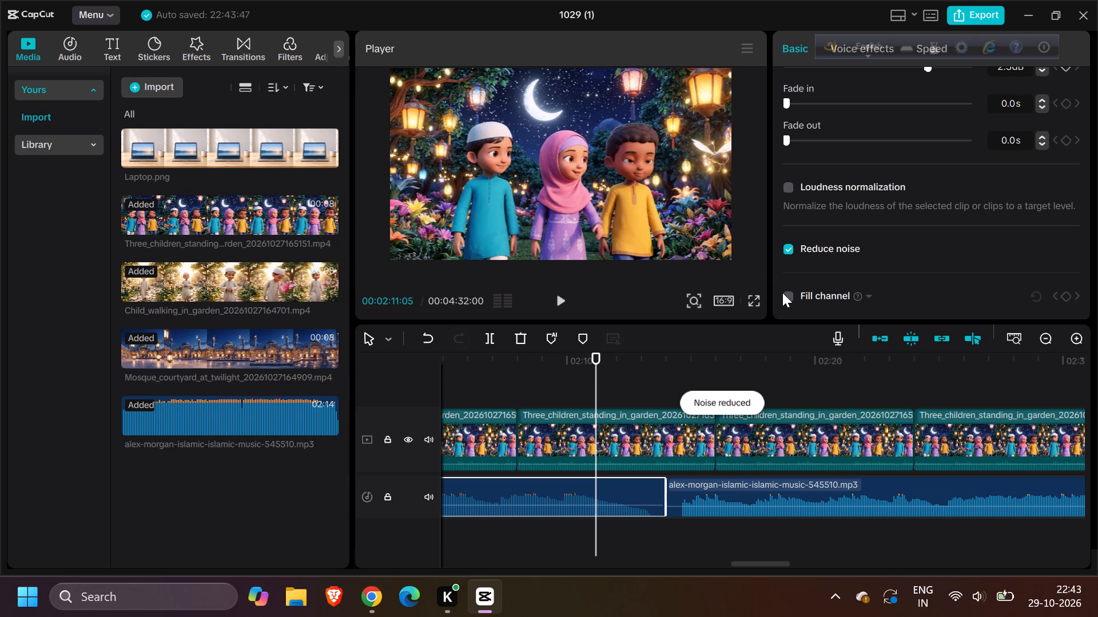
click(788, 297)
scroll(836, 276, down, 1)
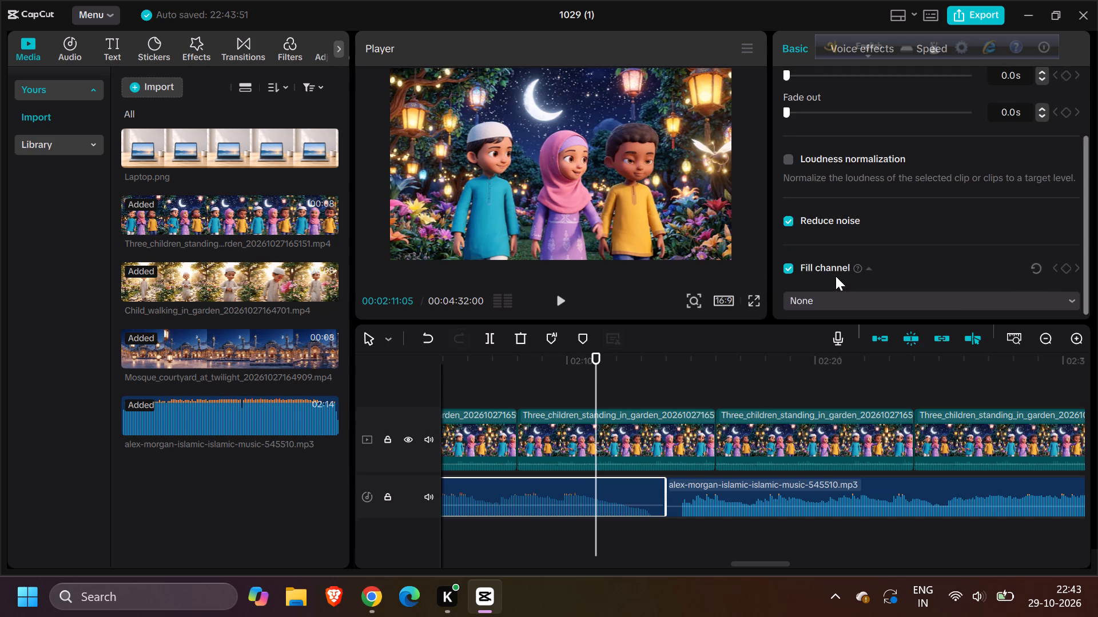
scroll(836, 276, up, 1)
click(787, 255)
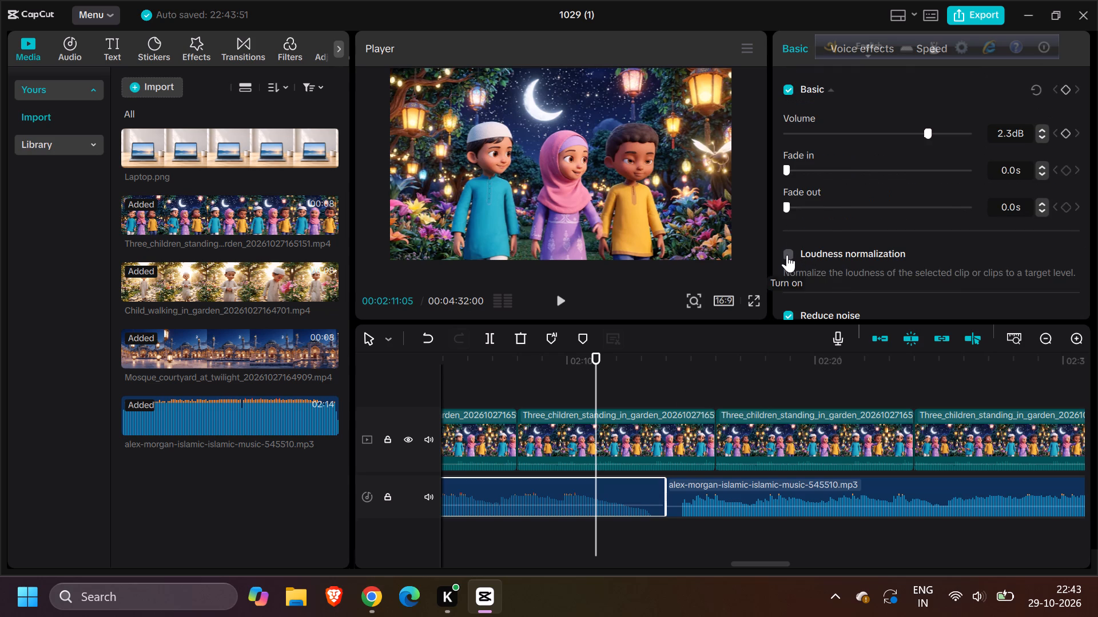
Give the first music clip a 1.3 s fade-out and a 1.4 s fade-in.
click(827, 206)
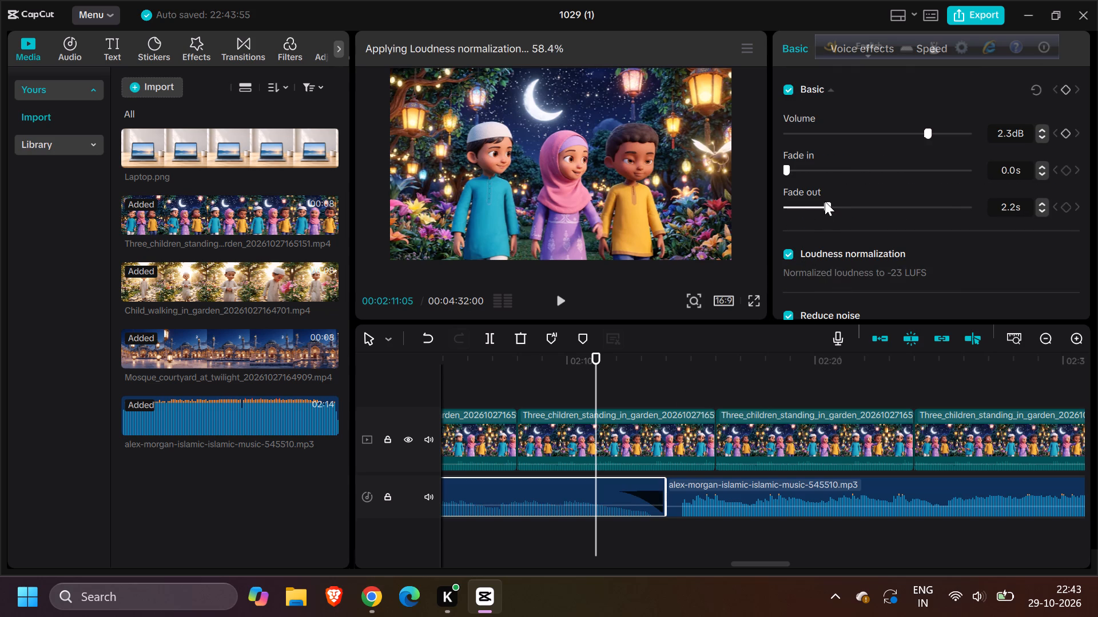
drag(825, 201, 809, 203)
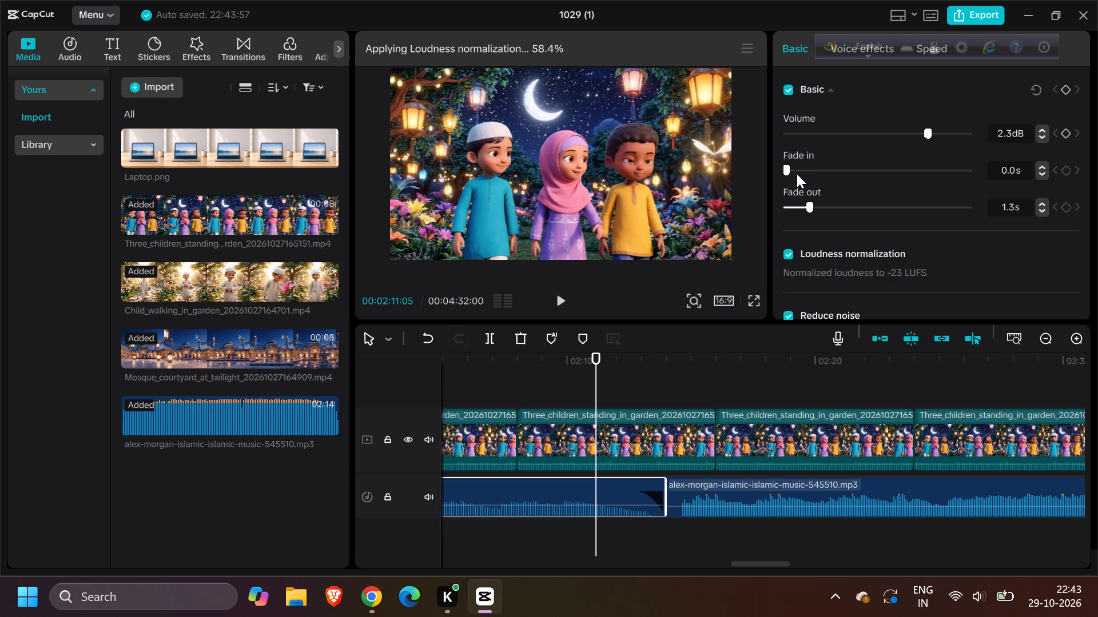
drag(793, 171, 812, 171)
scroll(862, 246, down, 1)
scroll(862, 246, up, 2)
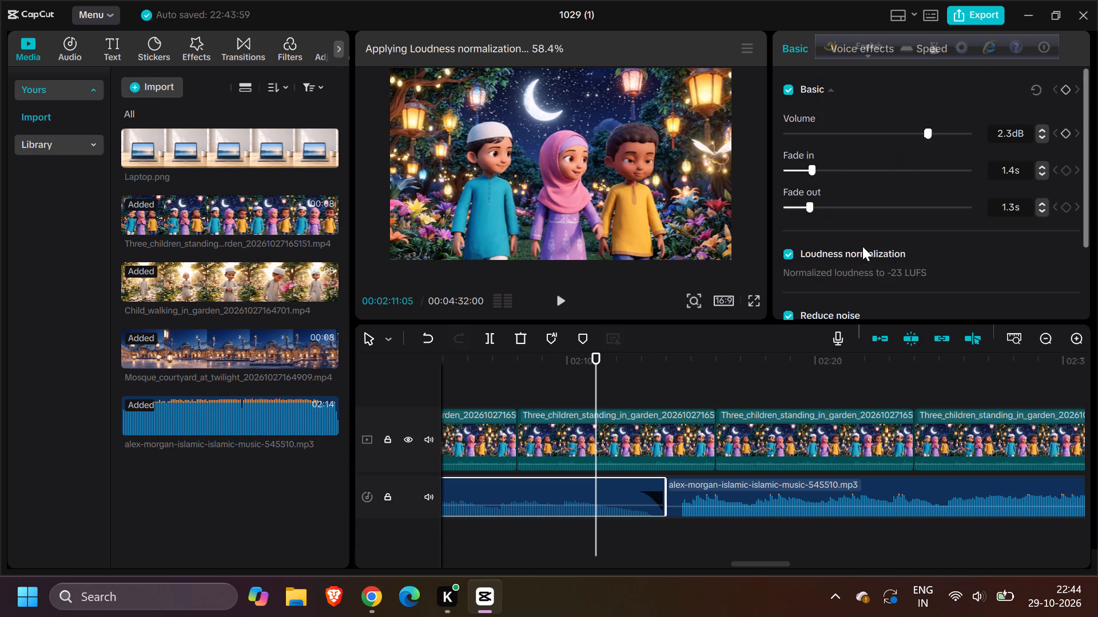
Give the second music clip a 5.0 s fade-in and a 5.7 s fade-out.
click(717, 504)
click(824, 202)
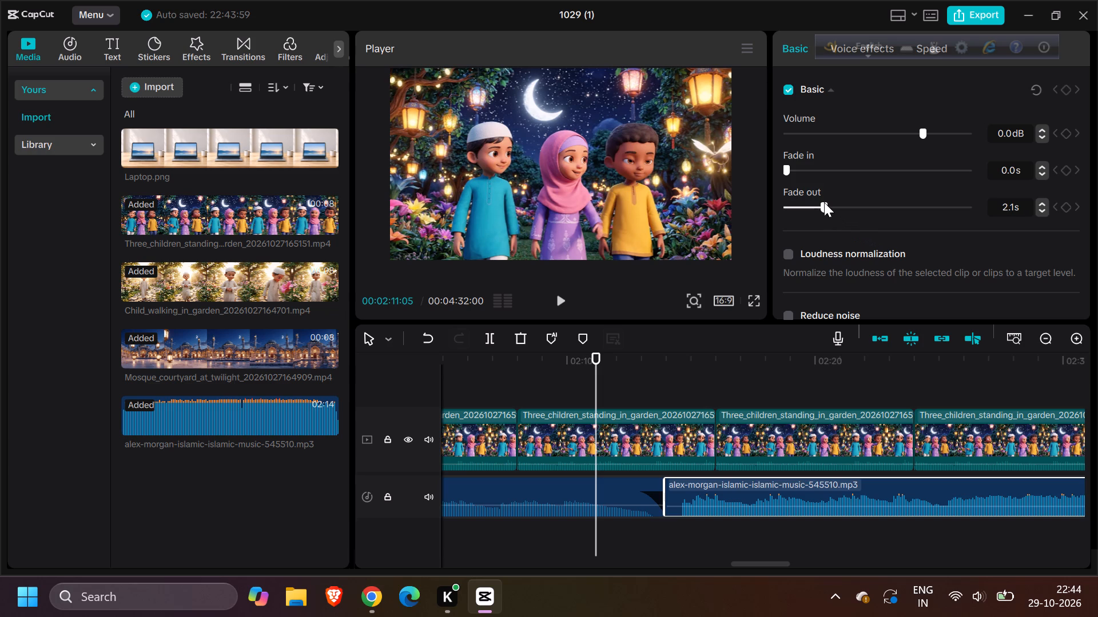
click(817, 174)
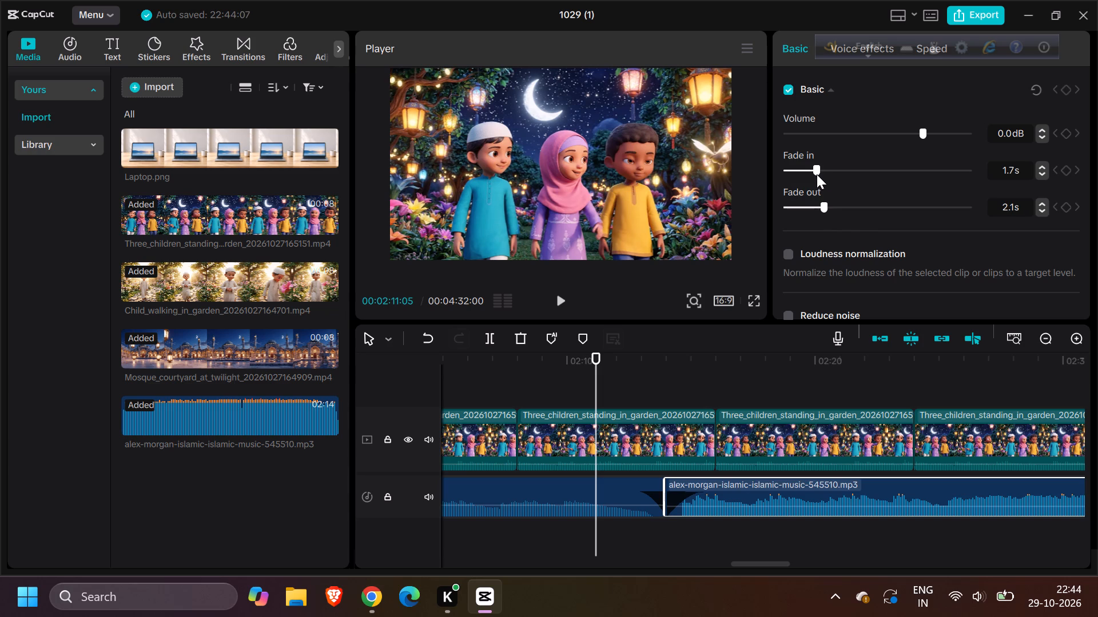
drag(817, 174, 877, 175)
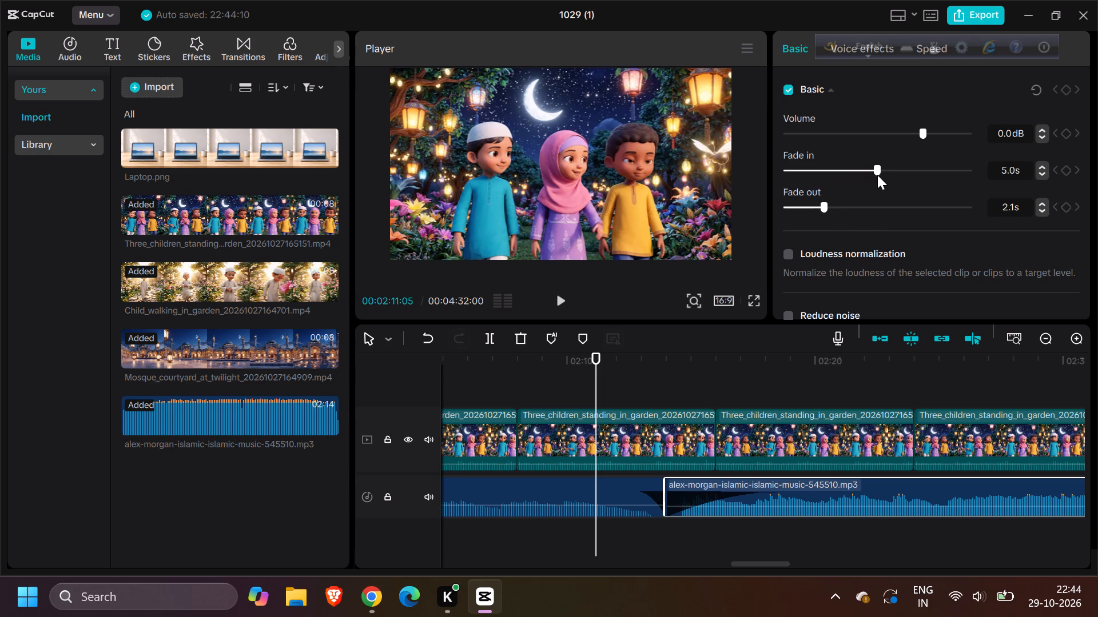
drag(830, 205, 890, 202)
Set the first music clip's fade-out to 5.9 s and its fade-in to 5.1 s.
click(608, 474)
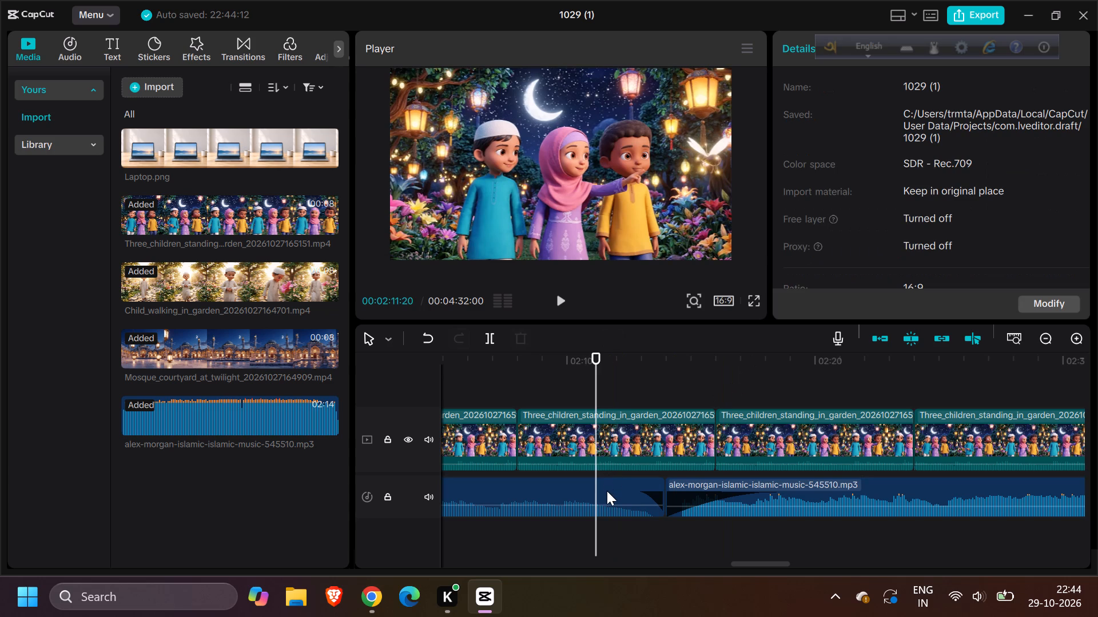
click(607, 491)
click(855, 210)
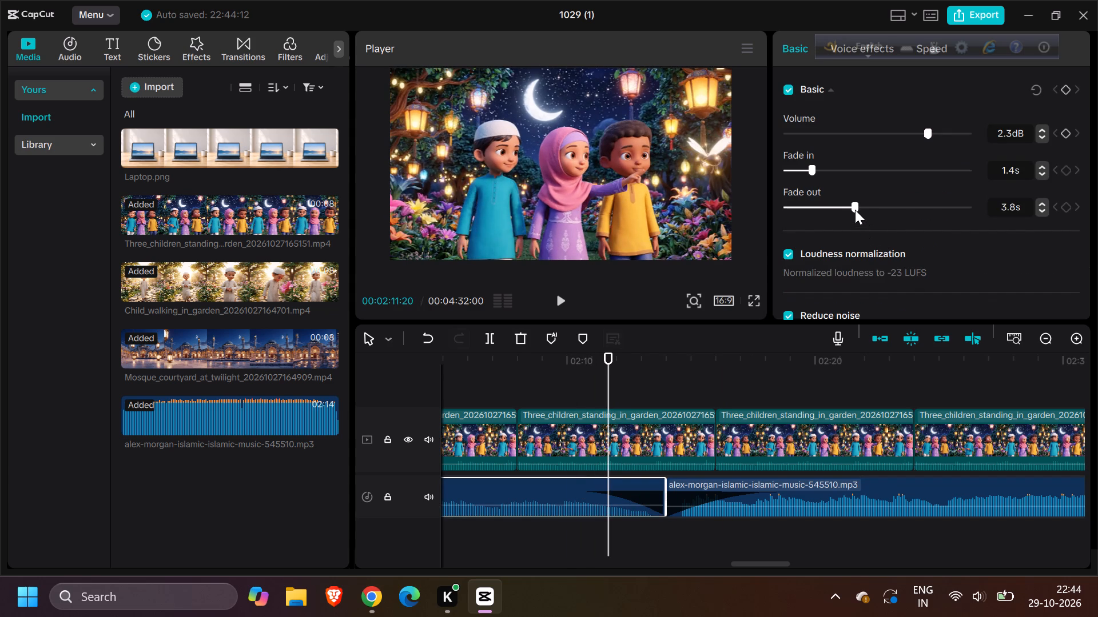
drag(869, 207, 894, 206)
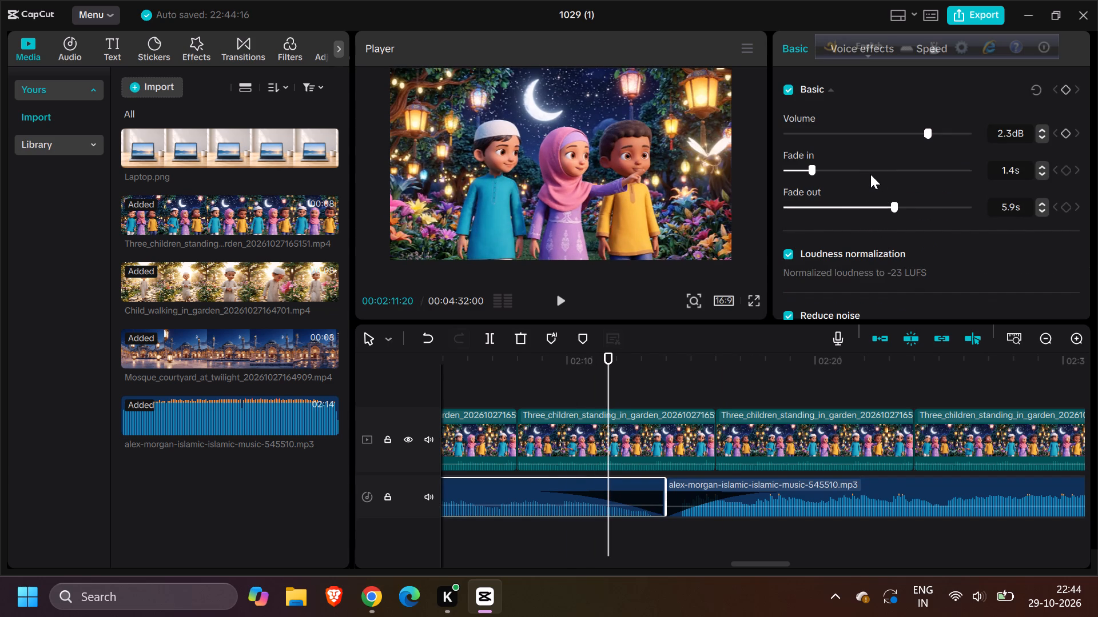
click(870, 174)
click(879, 171)
Scale the opening three-children clip at the start of the timeline to 458%.
scroll(738, 472, right, 5)
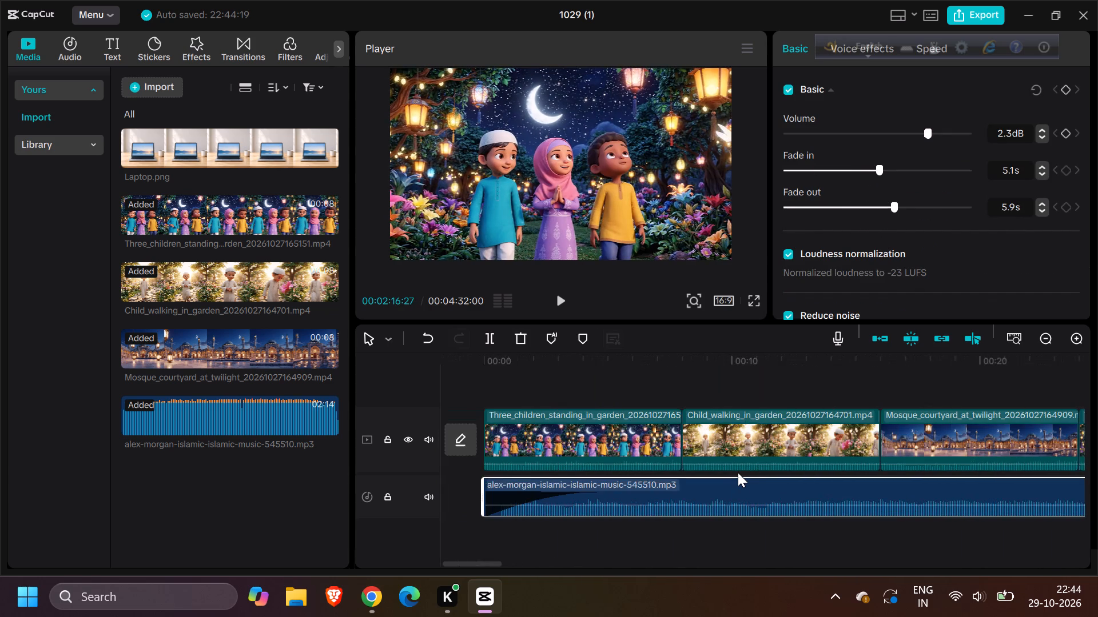
click(654, 445)
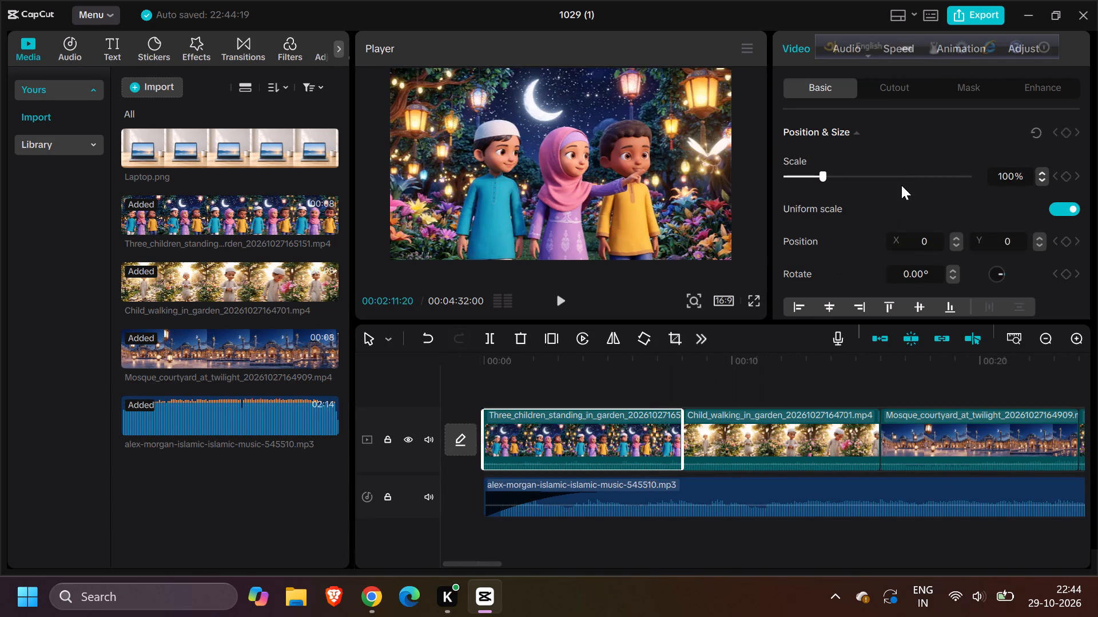
click(896, 179)
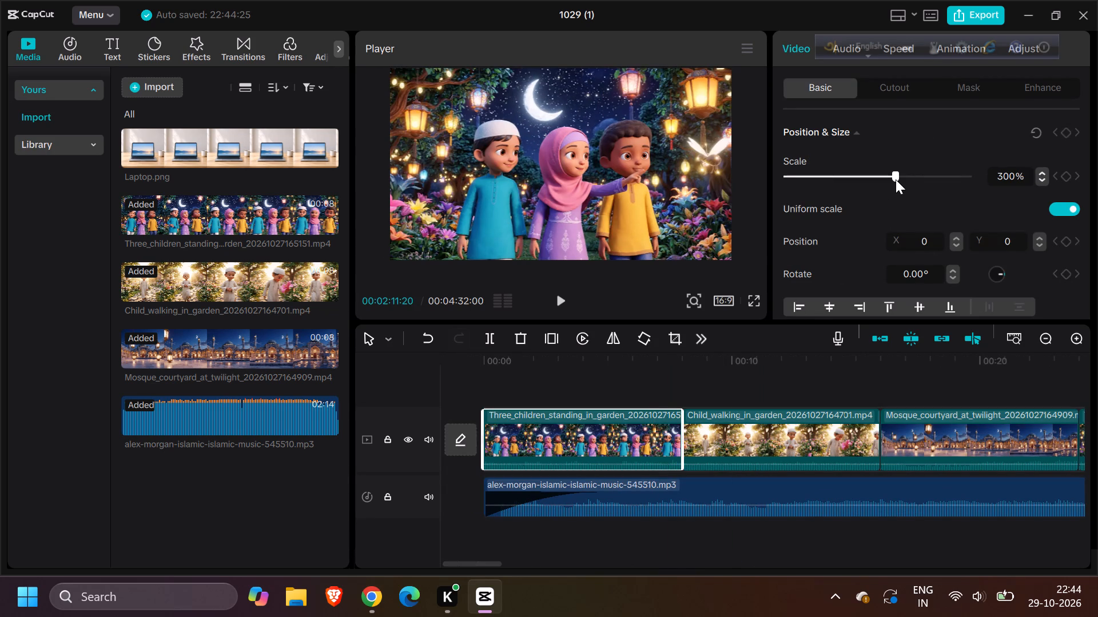
drag(896, 179, 913, 178)
click(936, 175)
click(953, 176)
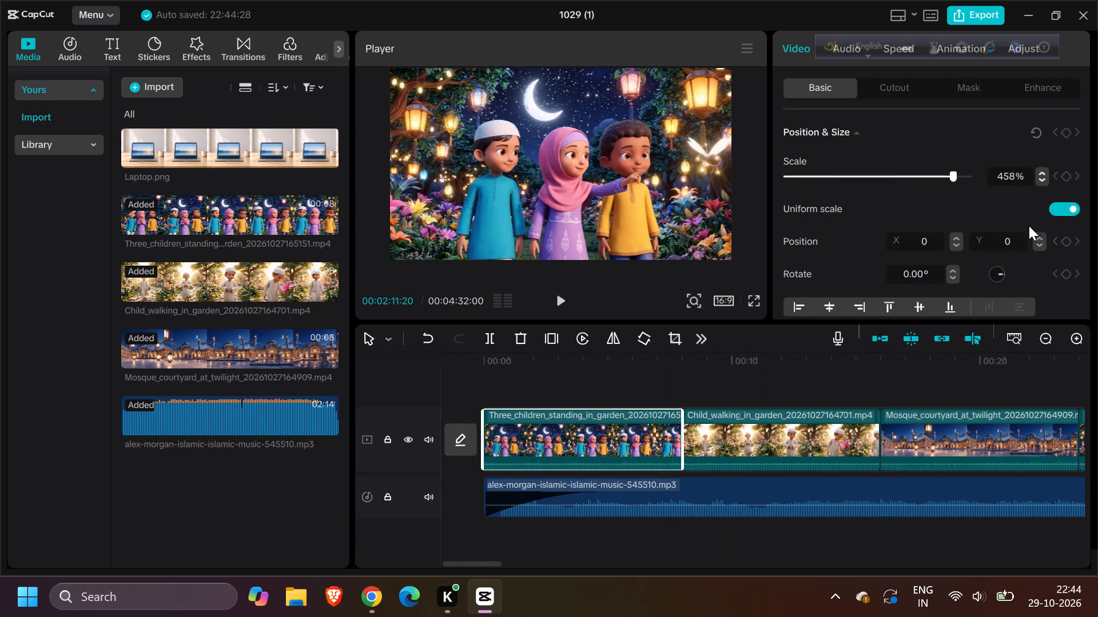
Apply the opening three-children clip's canvas setting to all clips.
scroll(921, 263, down, 1)
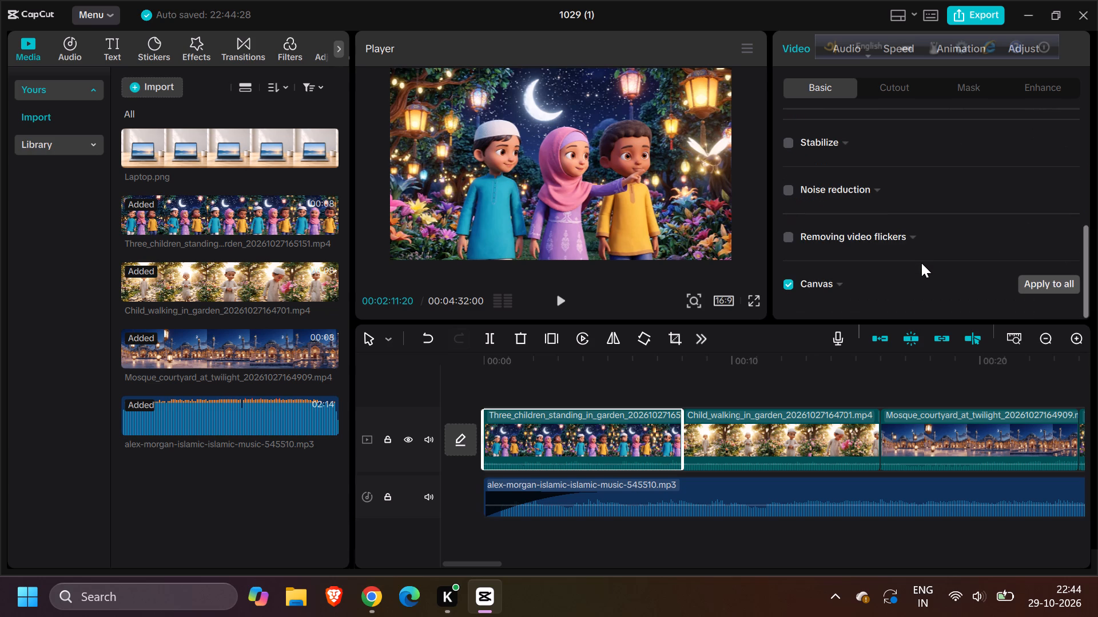
scroll(921, 263, down, 1)
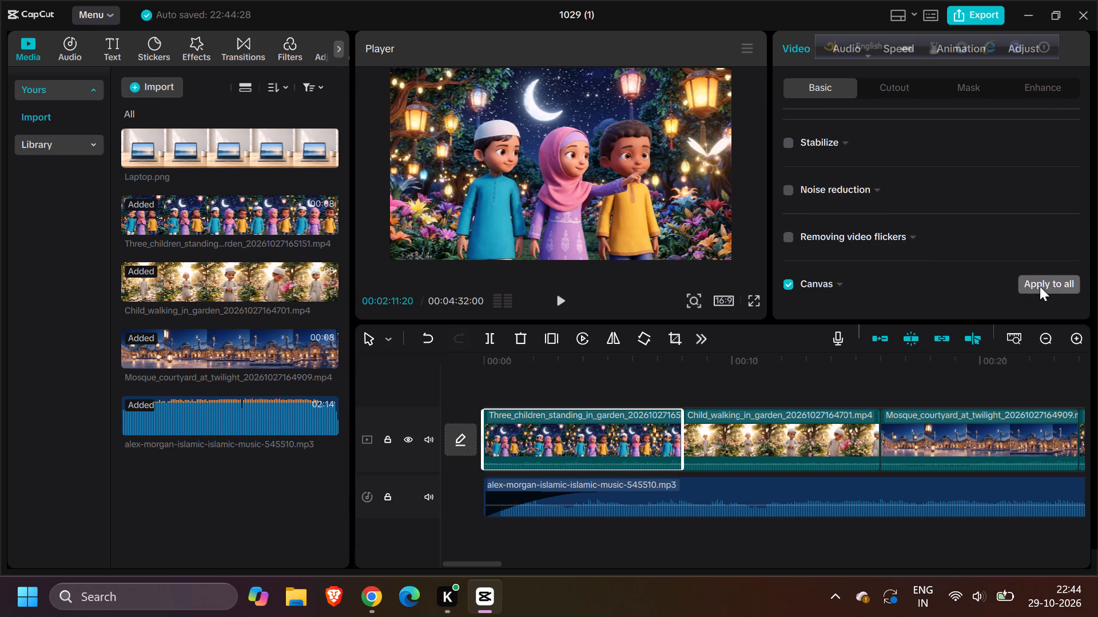
click(1040, 286)
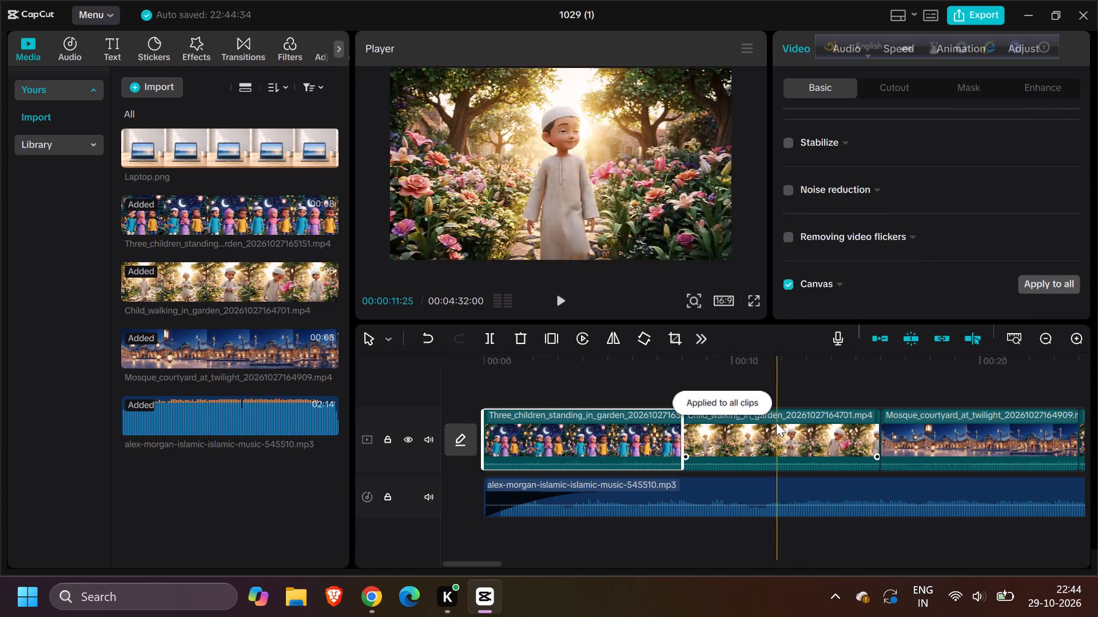
Compare the framing of the opening three-children clip with the adjacent child-walking clip.
click(769, 436)
click(736, 443)
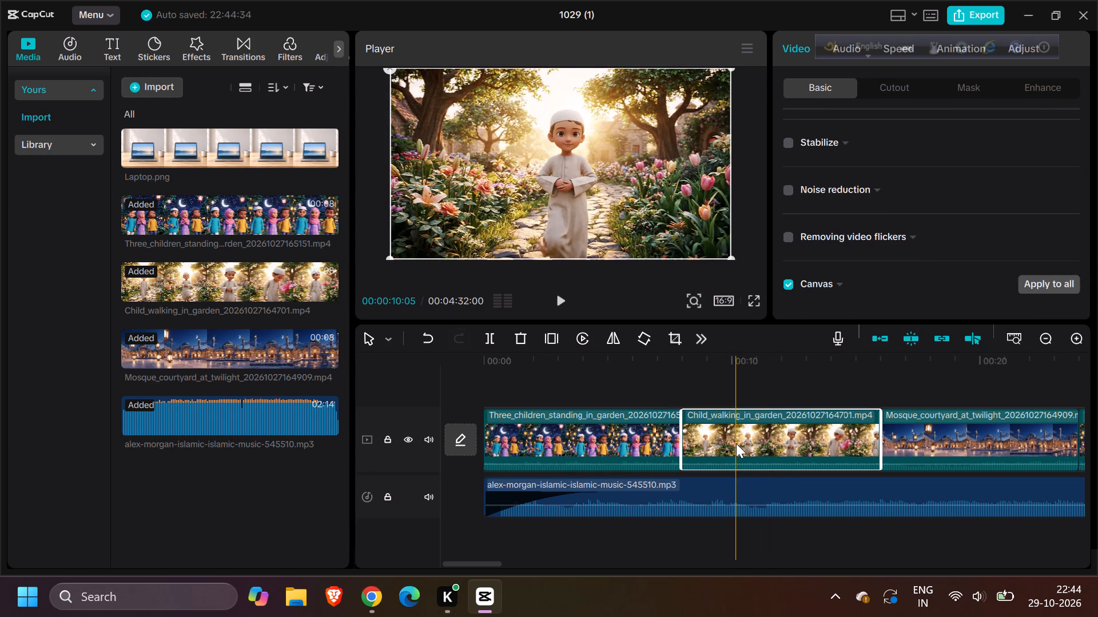
click(773, 444)
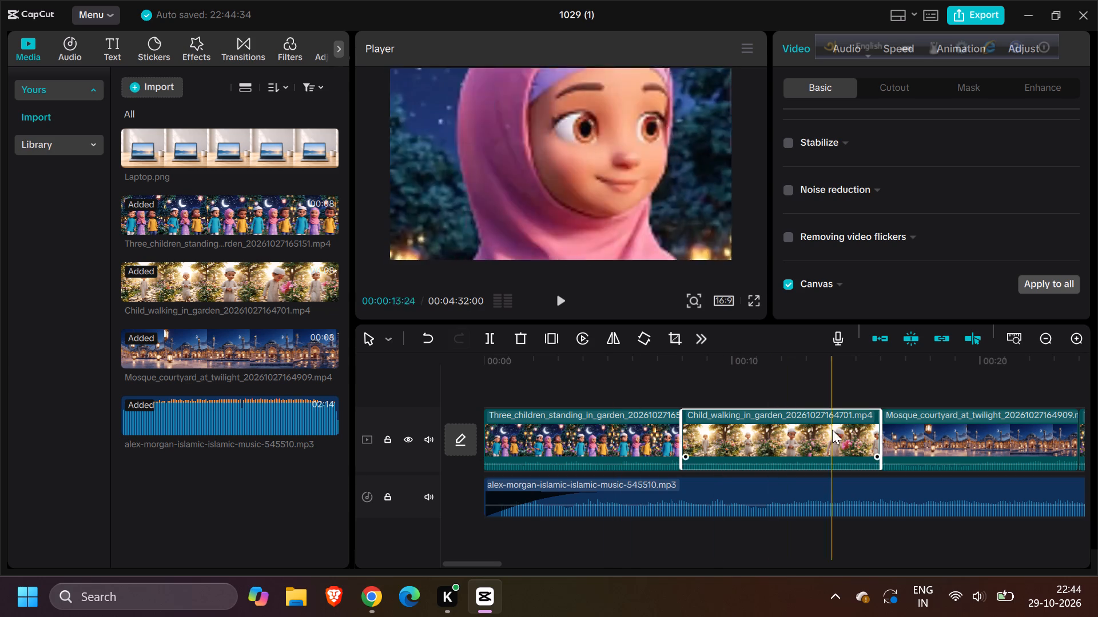
click(603, 438)
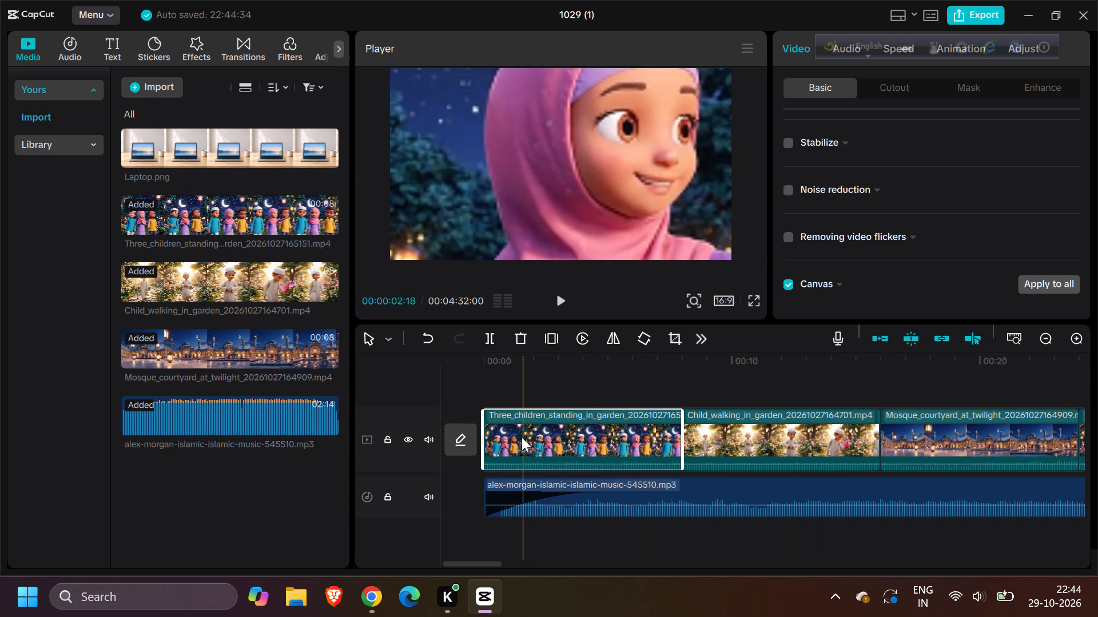
click(522, 437)
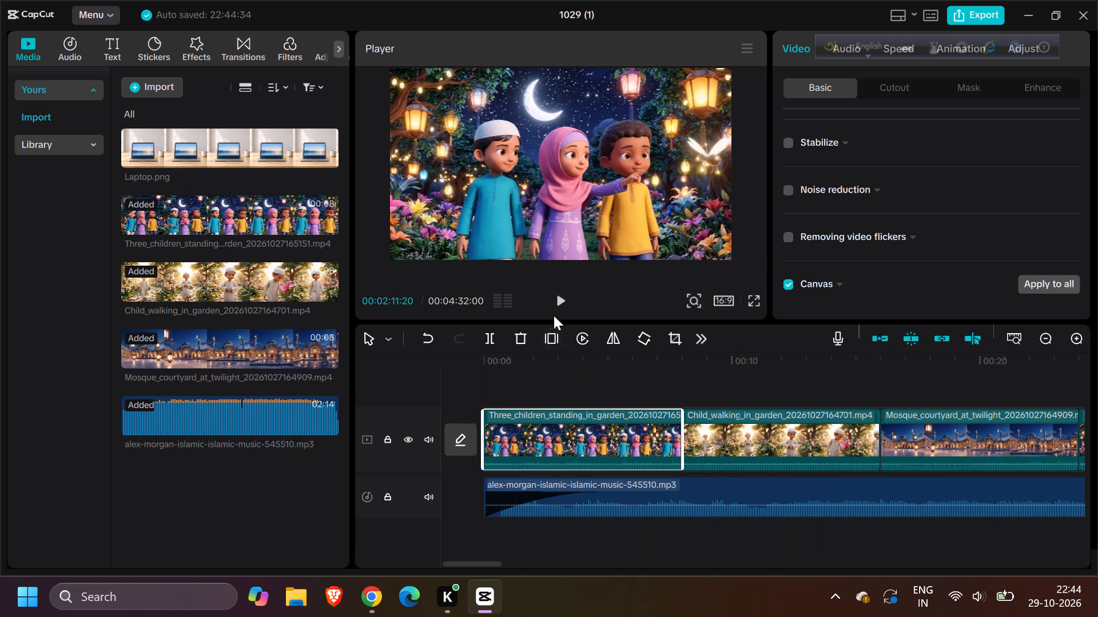
Play the three-children section from about 02:11 through the join between the two music clips.
click(560, 308)
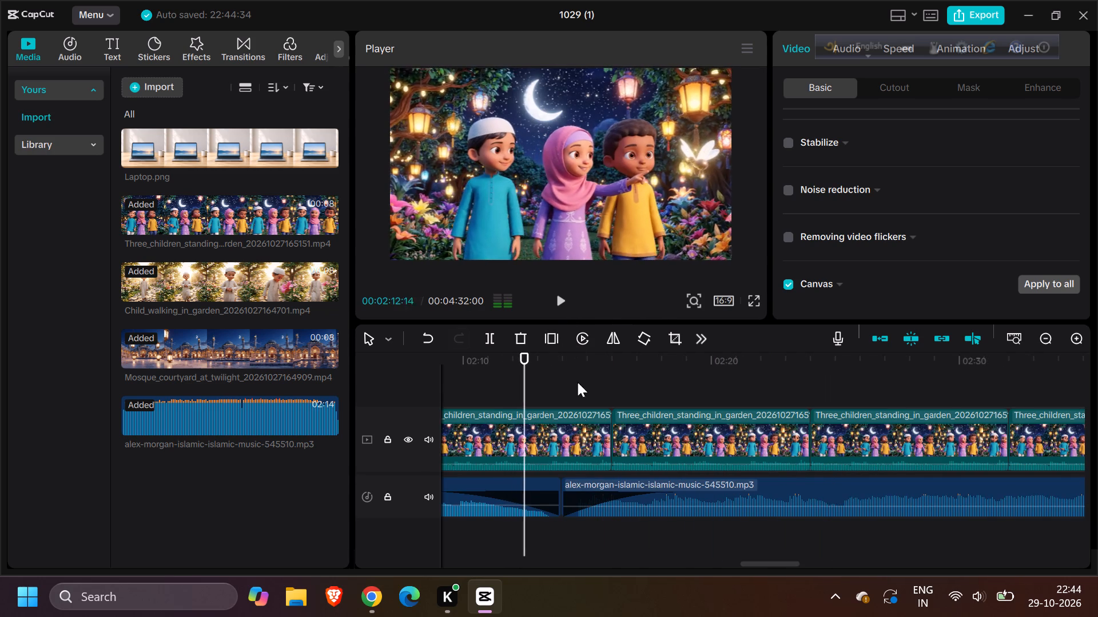
scroll(582, 454, right, 6)
scroll(582, 454, right, 19)
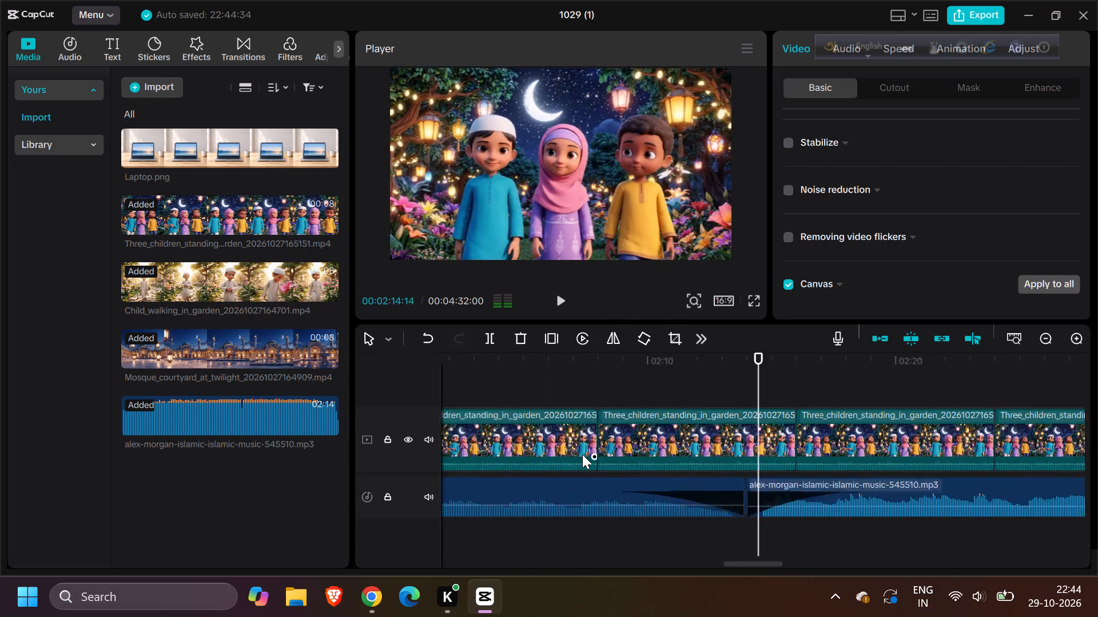
scroll(582, 454, right, 4)
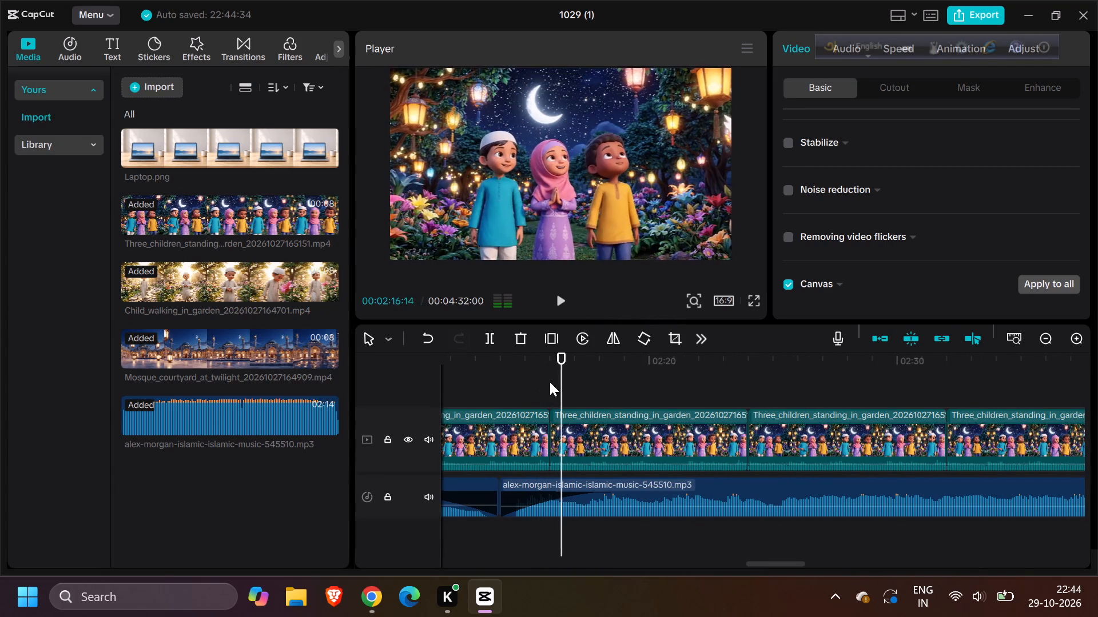
drag(565, 384, 405, 404)
scroll(562, 448, right, 6)
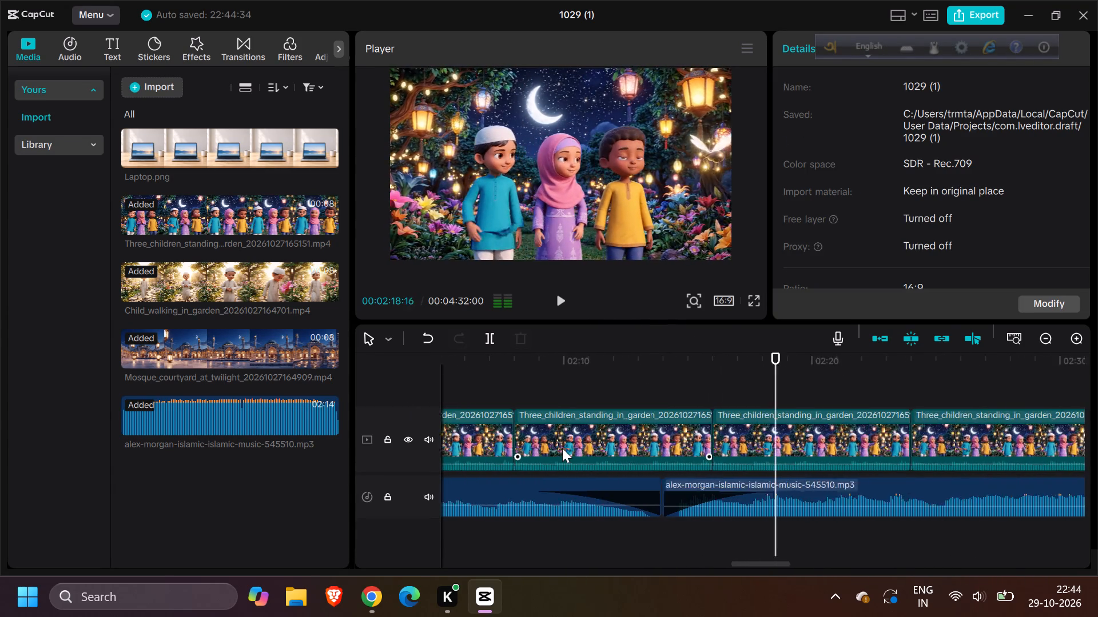
scroll(562, 448, right, 20)
scroll(562, 448, right, 20)
scroll(562, 448, right, 20)
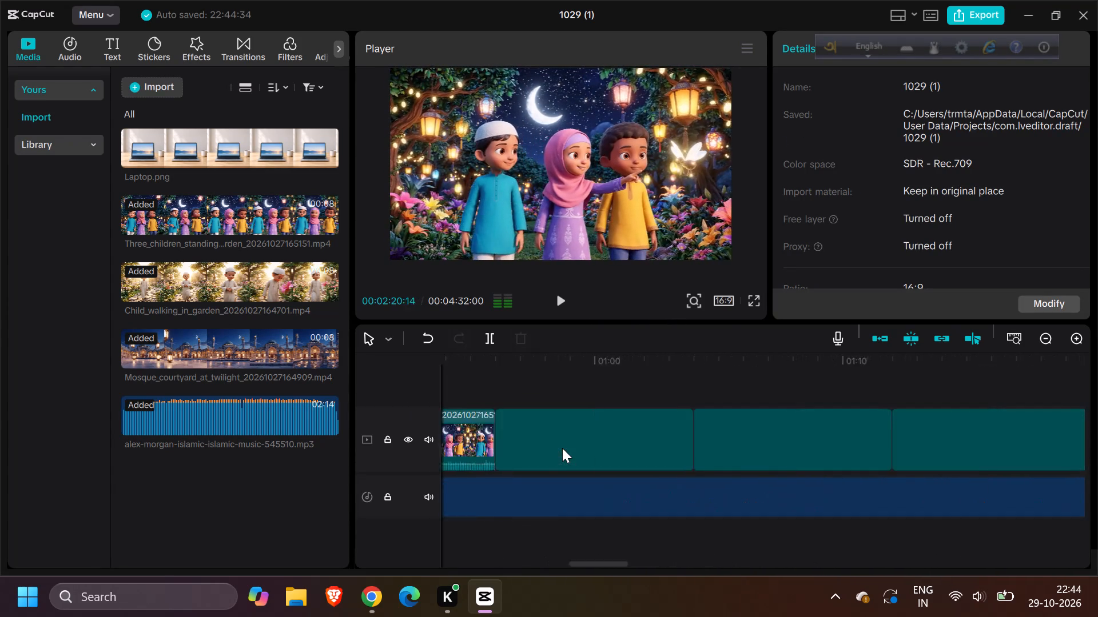
scroll(562, 448, right, 13)
click(562, 448)
scroll(591, 448, right, 4)
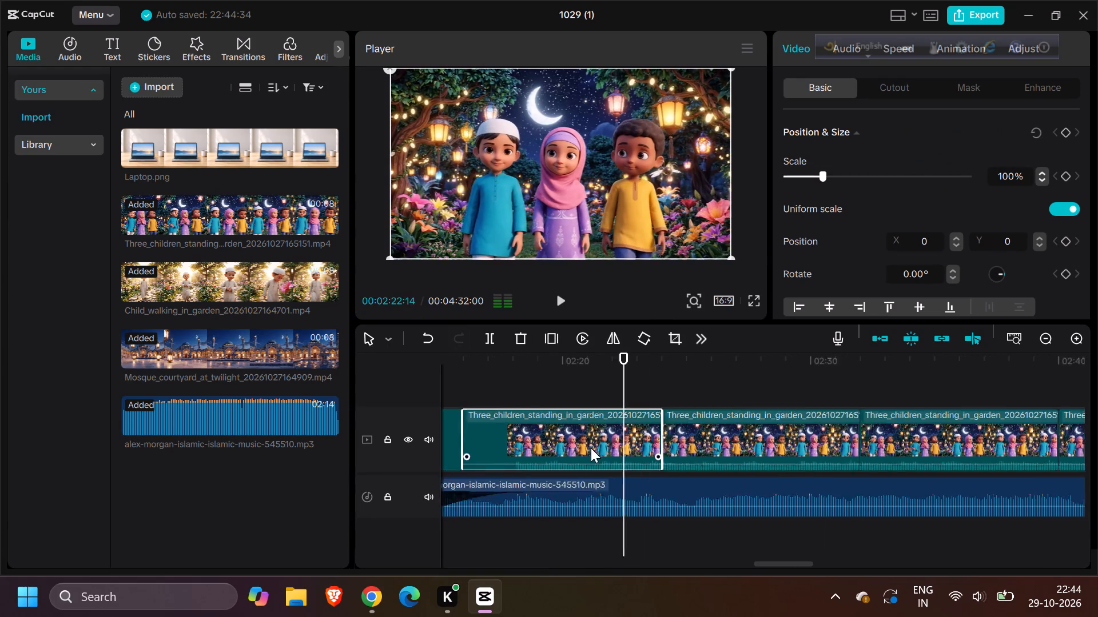
scroll(591, 448, right, 4)
Step back frame by frame through the three-children clip just after the join between the music clips.
click(507, 436)
key(Left)
key(Left)
key(Left)
key(Left)
key(Left)
key(Left)
key(Left)
key(Left)
key(Left)
key(Left)
key(Left)
key(Left)
key(Left)
key(Left)
key(Left)
key(Left)
key(Left)
key(Left)
key(Left)
key(Left)
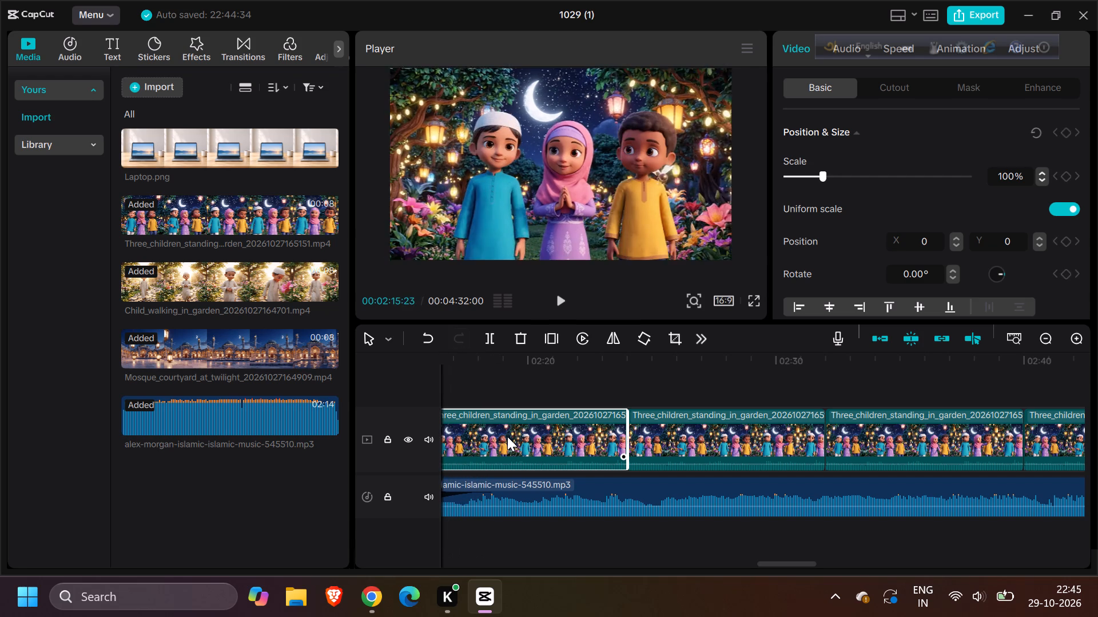
scroll(598, 541, right, 14)
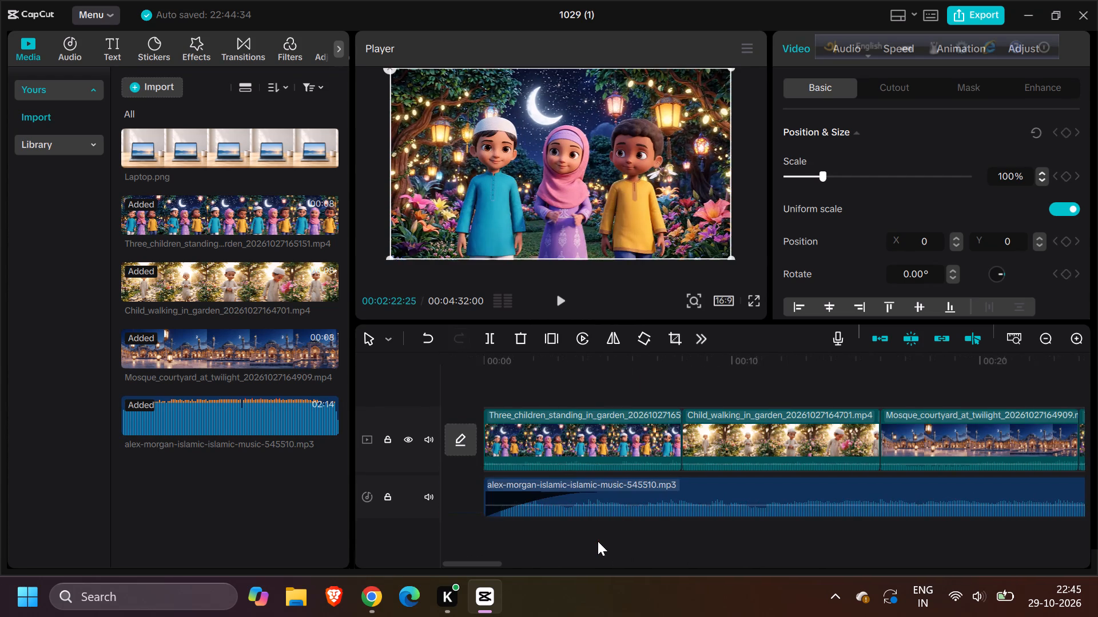
Scale the opening three-children clip at the start of the timeline to 99%.
click(508, 445)
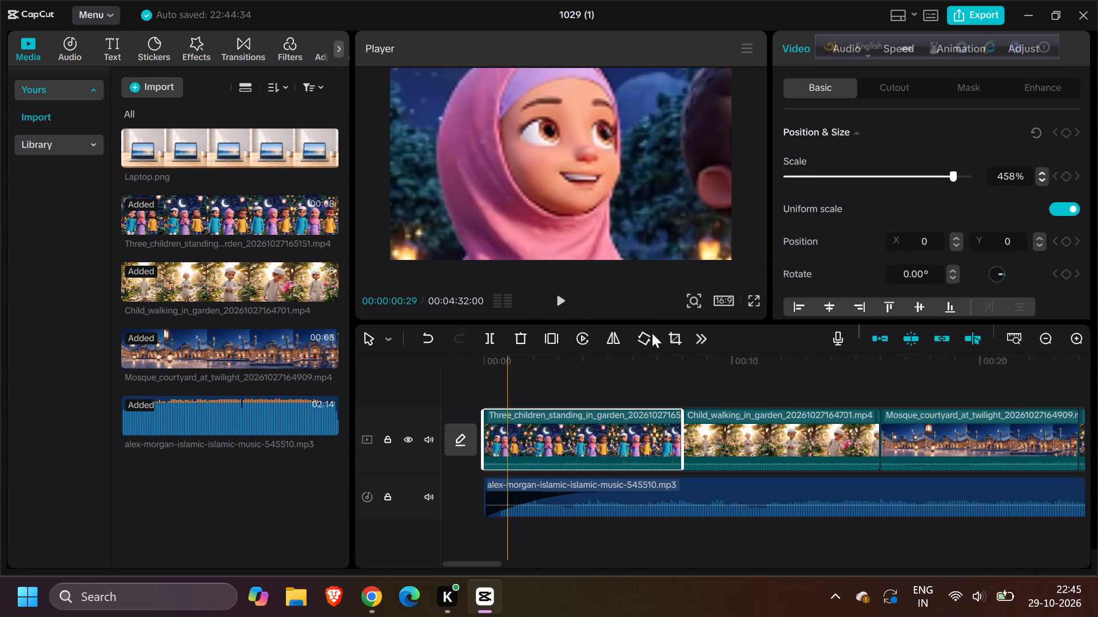
drag(939, 175, 868, 173)
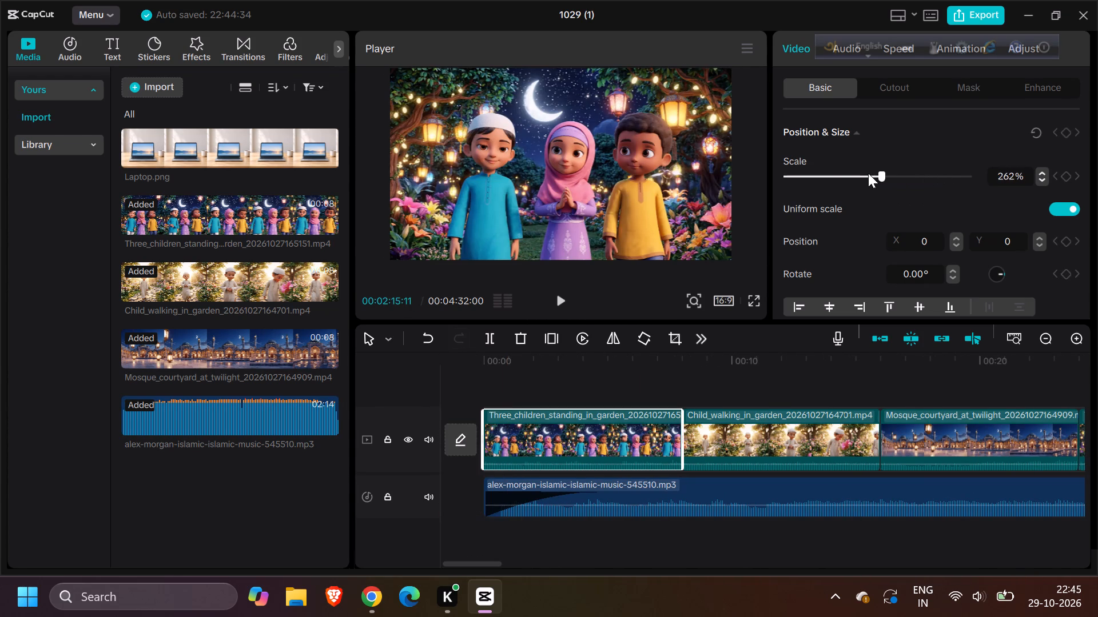
drag(868, 173, 808, 168)
drag(808, 168, 820, 175)
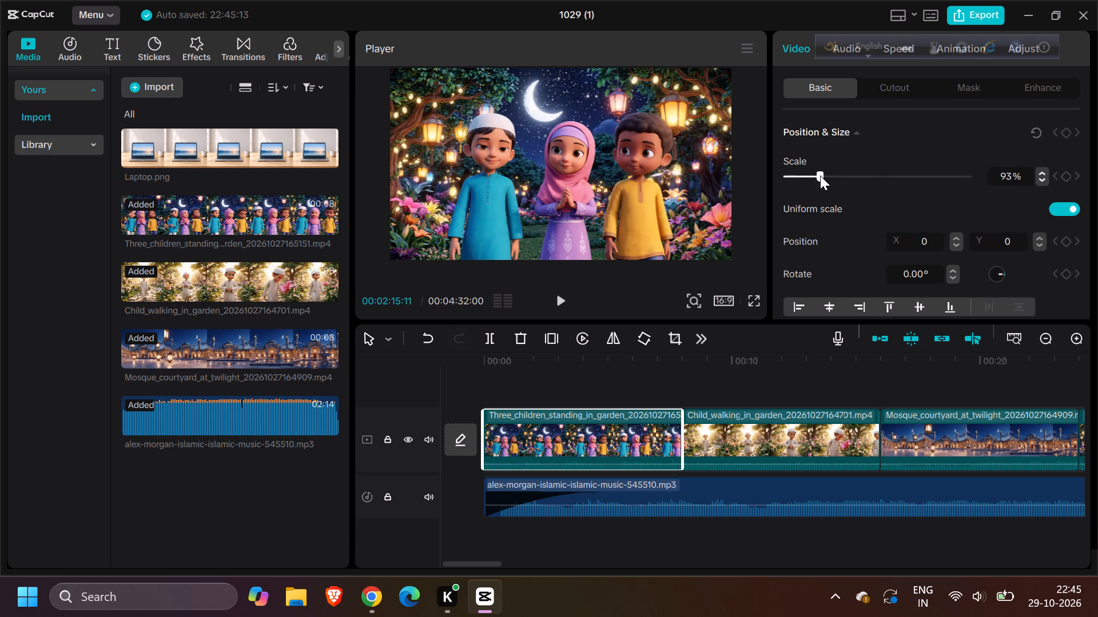
drag(820, 175, 824, 179)
drag(824, 179, 822, 179)
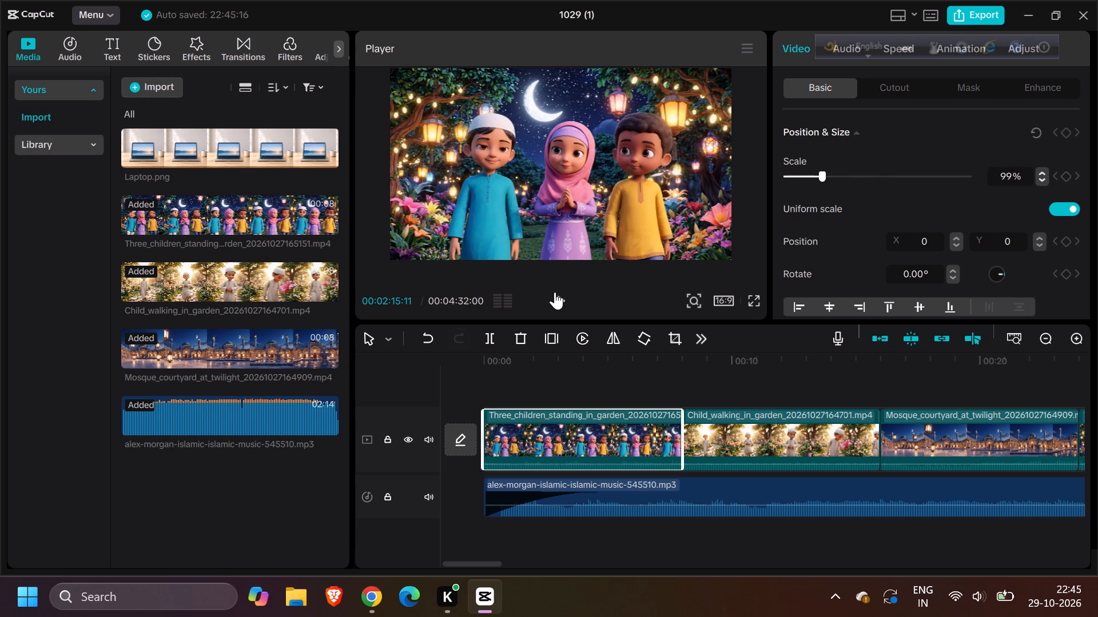
Play the timeline from about 02:15 to review the repeated three-children clips with the second music clip.
click(555, 292)
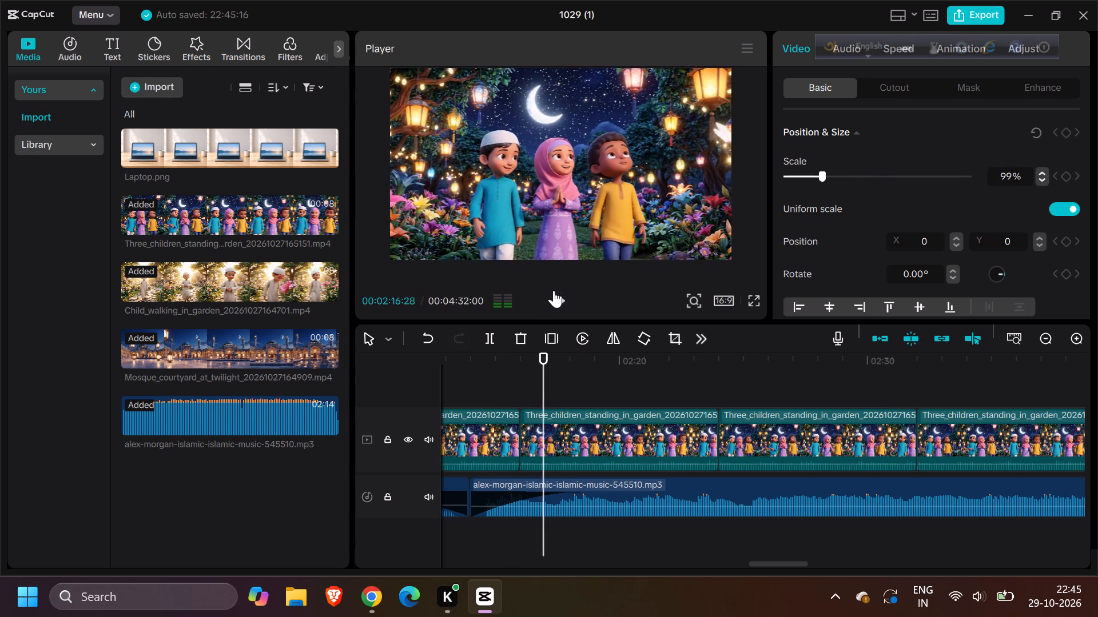
click(561, 303)
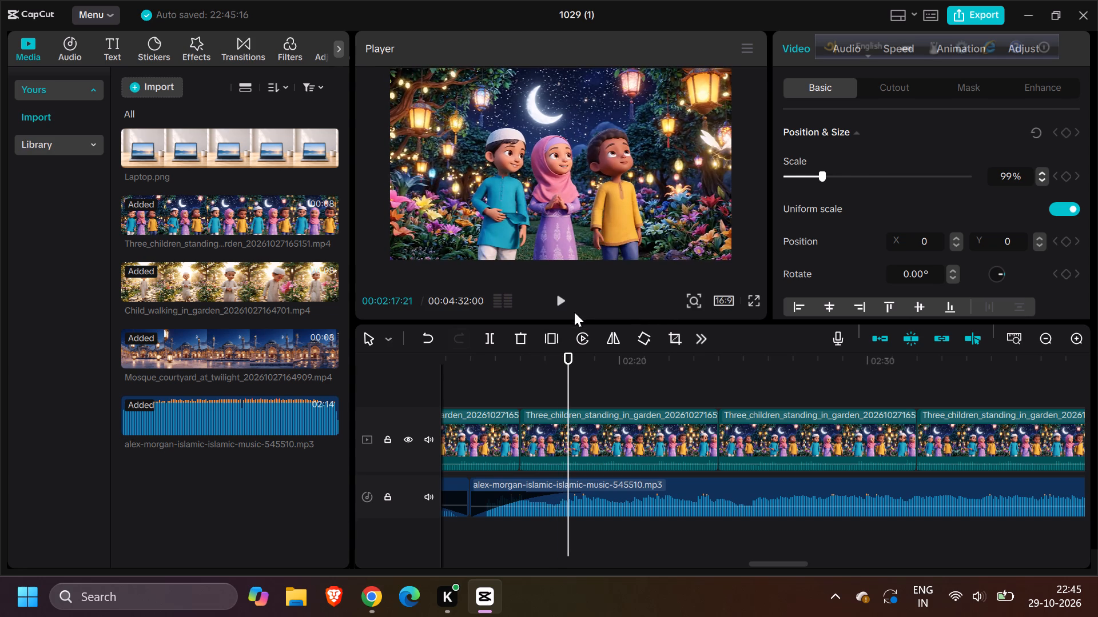
click(562, 293)
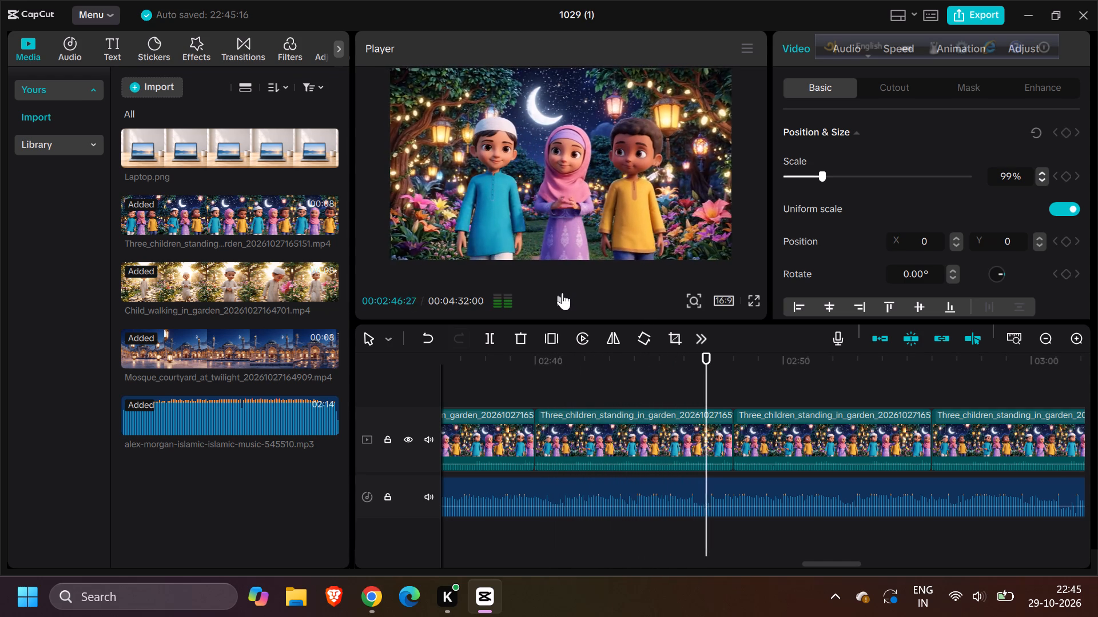
scroll(604, 403, right, 1)
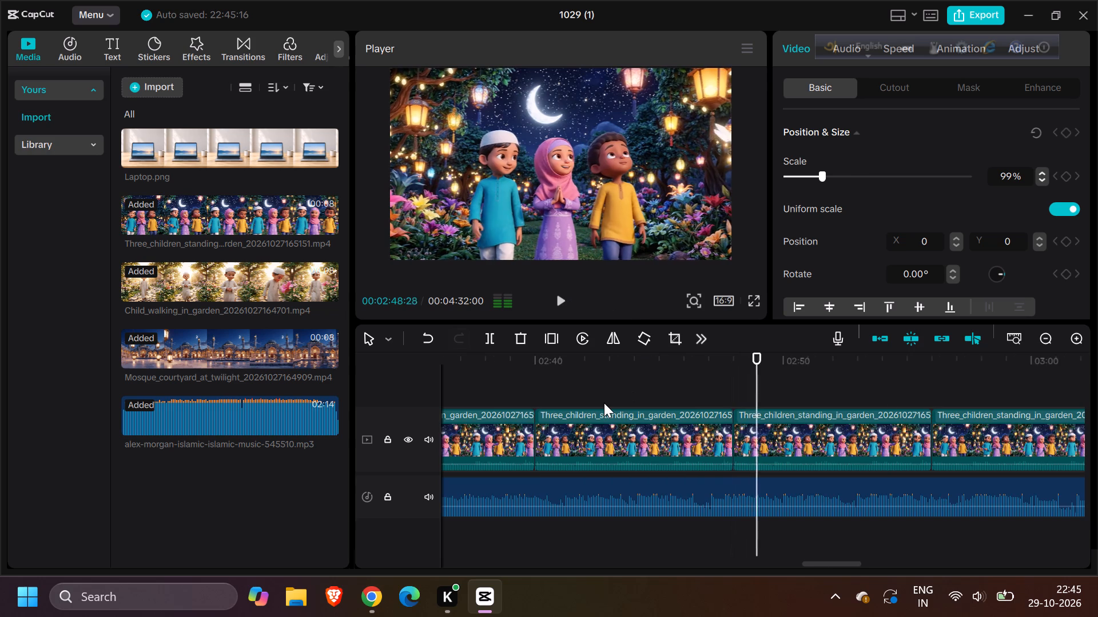
scroll(604, 403, right, 14)
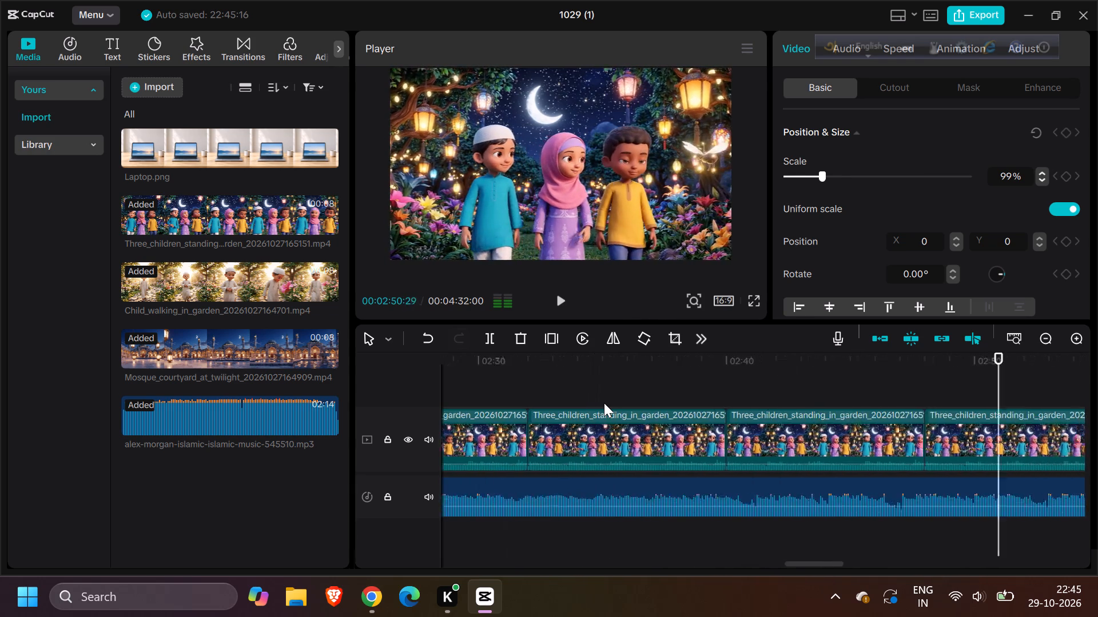
scroll(604, 403, right, 7)
Set the second music clip's fade-out to 5.4 s.
click(599, 483)
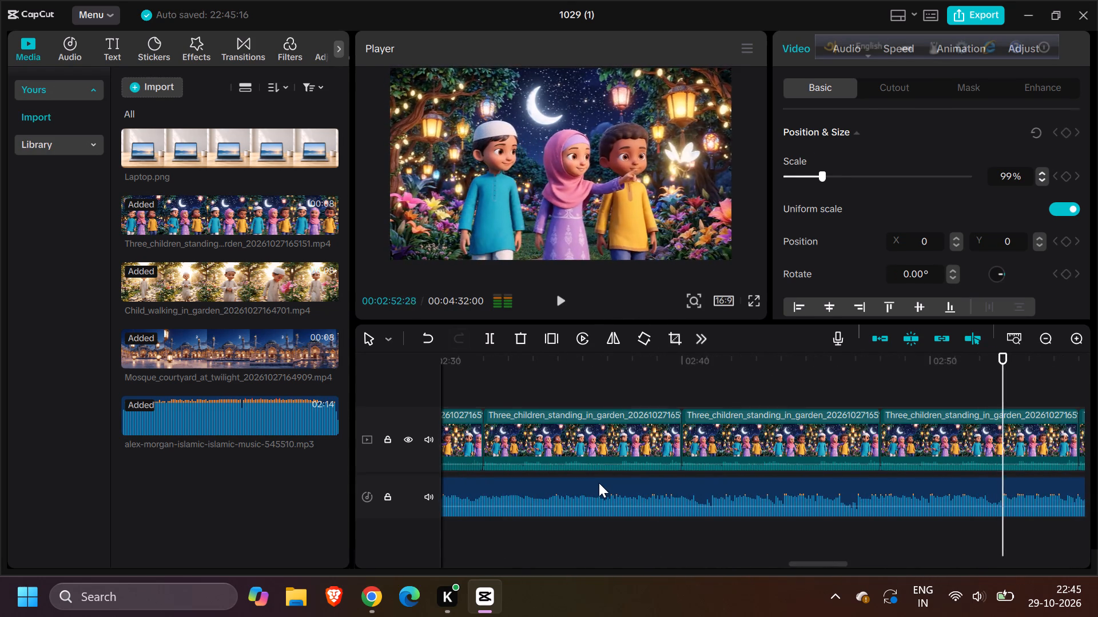
scroll(604, 492, right, 20)
scroll(604, 492, right, 4)
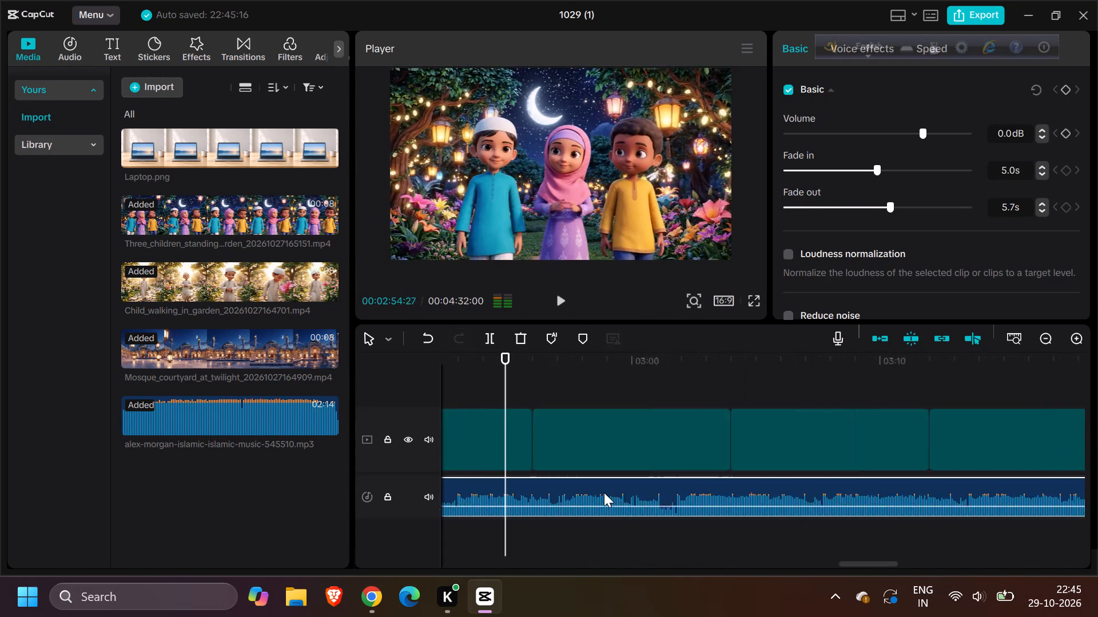
scroll(666, 480, right, 6)
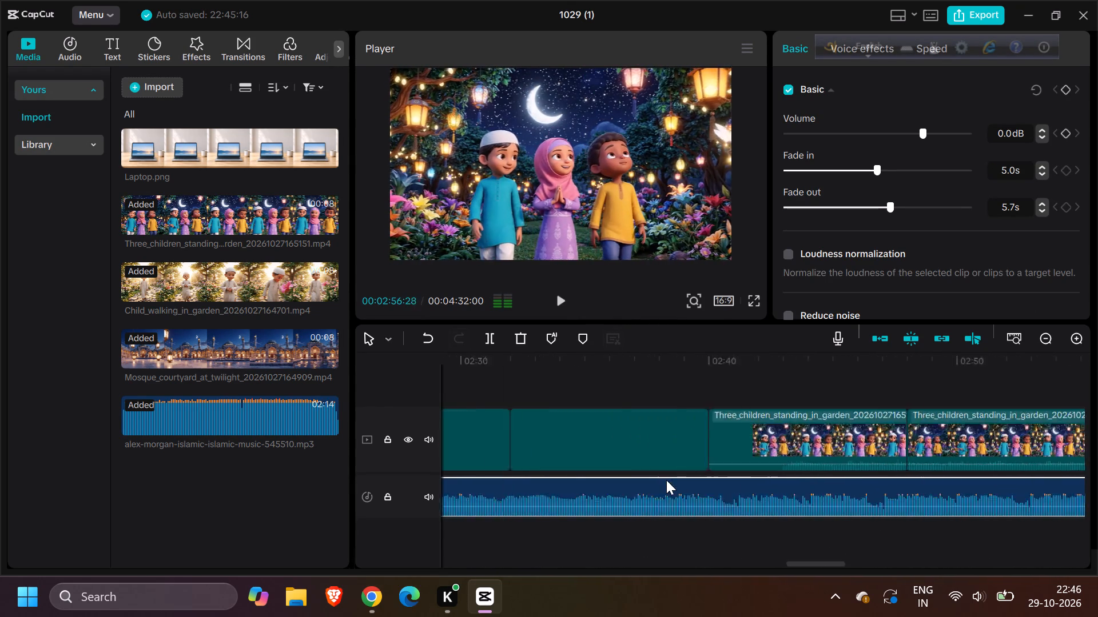
click(202, 410)
click(202, 410)
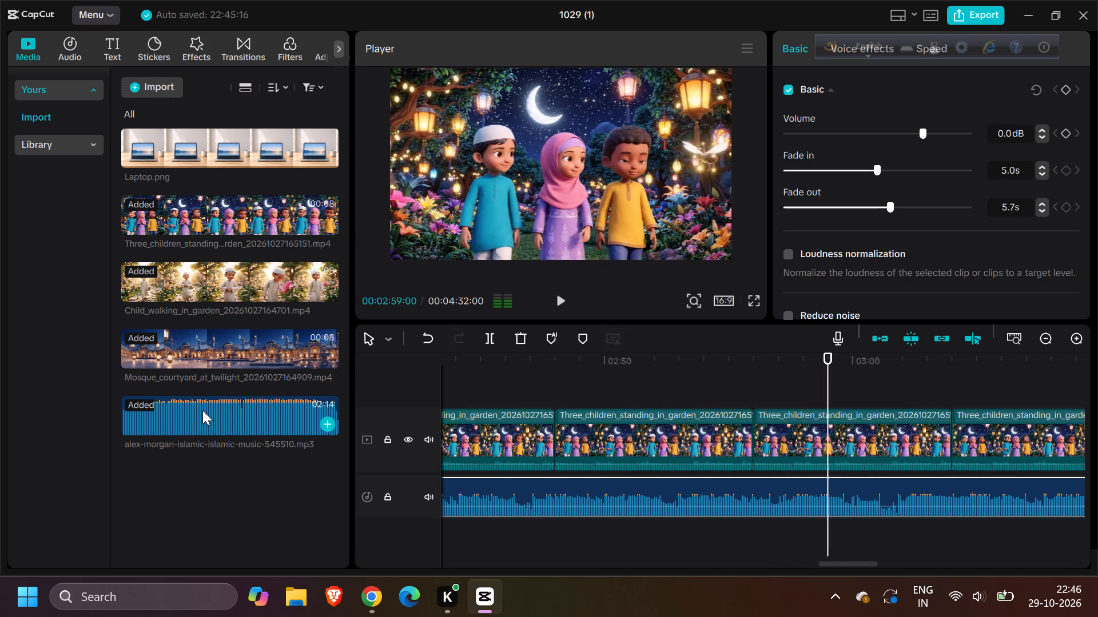
click(854, 199)
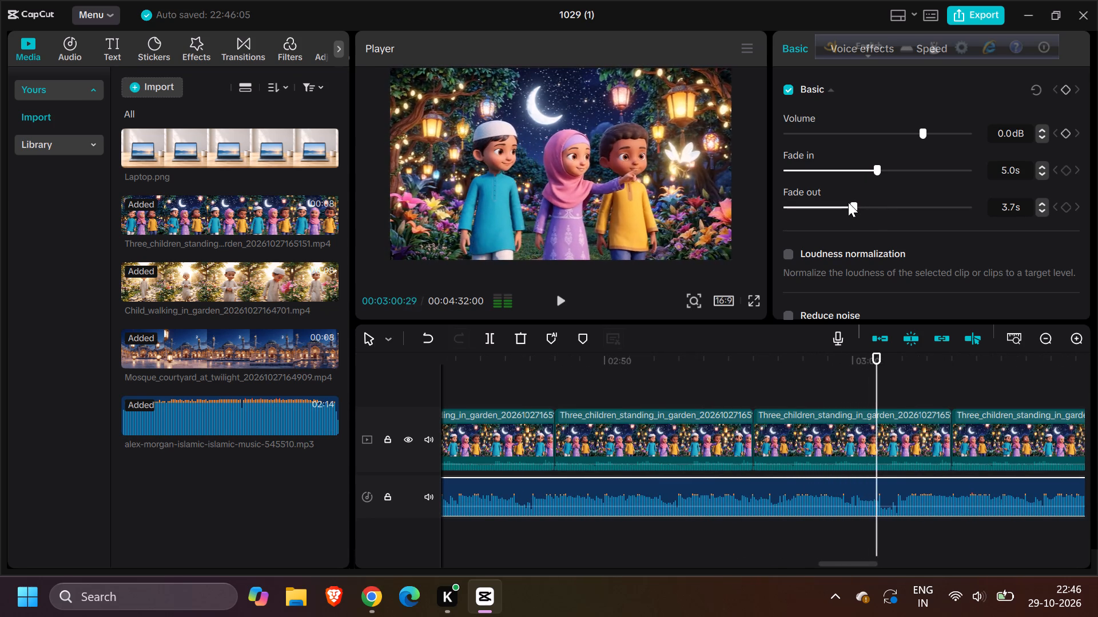
drag(852, 204, 882, 204)
Enable Fill channel for the second music clip.
scroll(821, 270, down, 4)
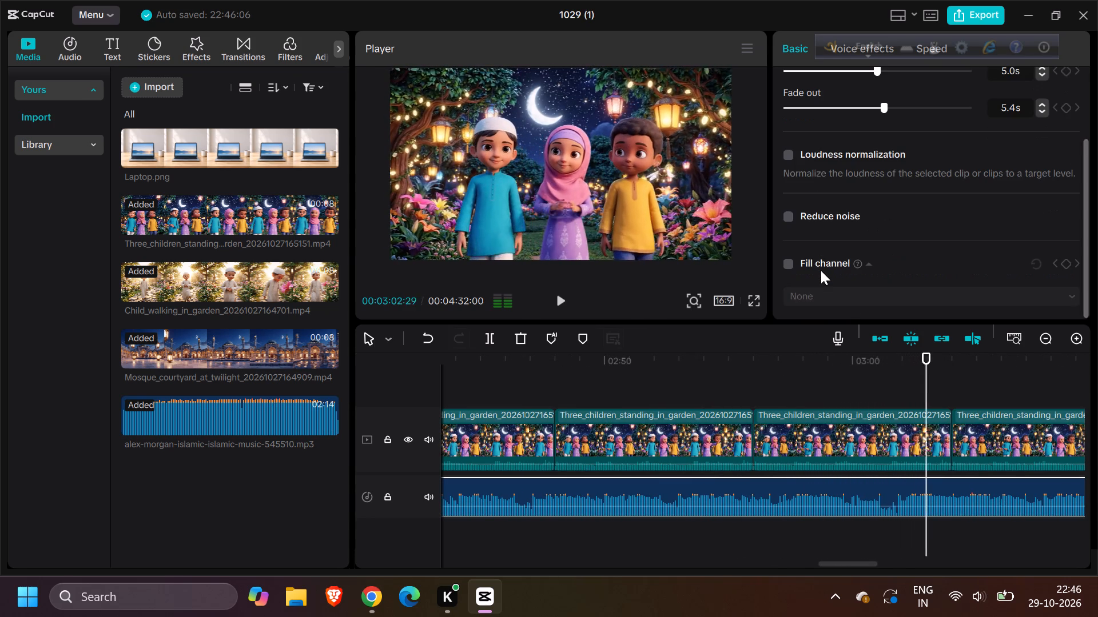
click(798, 262)
click(789, 264)
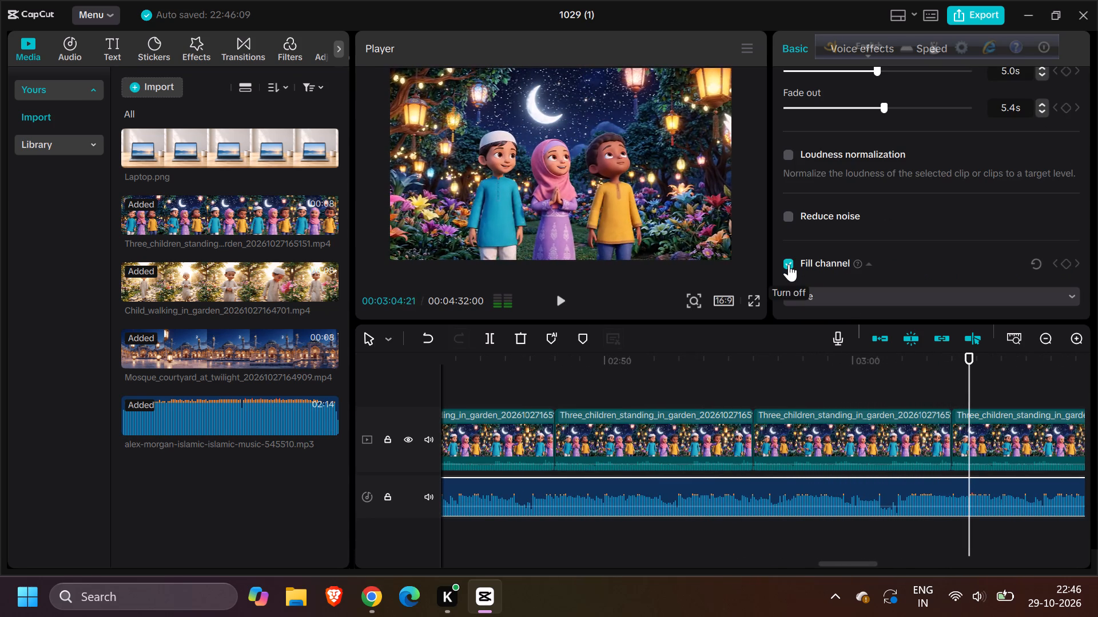
Examine the end of the timeline, including the second music clip's fade-out and the last two child-walking clips.
click(556, 443)
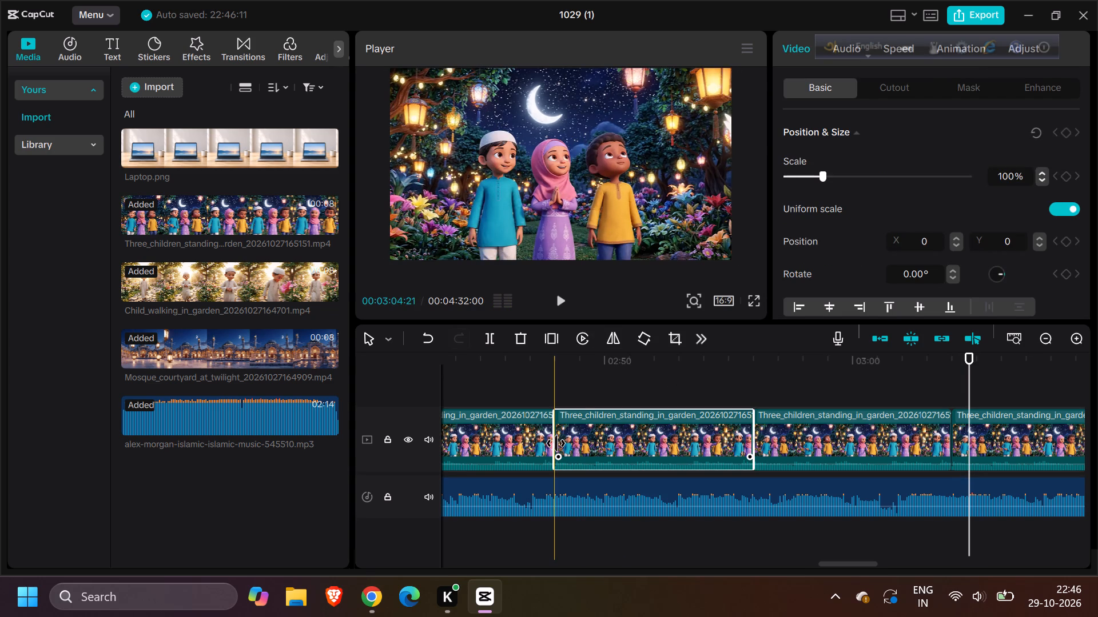
scroll(799, 429, left, 9)
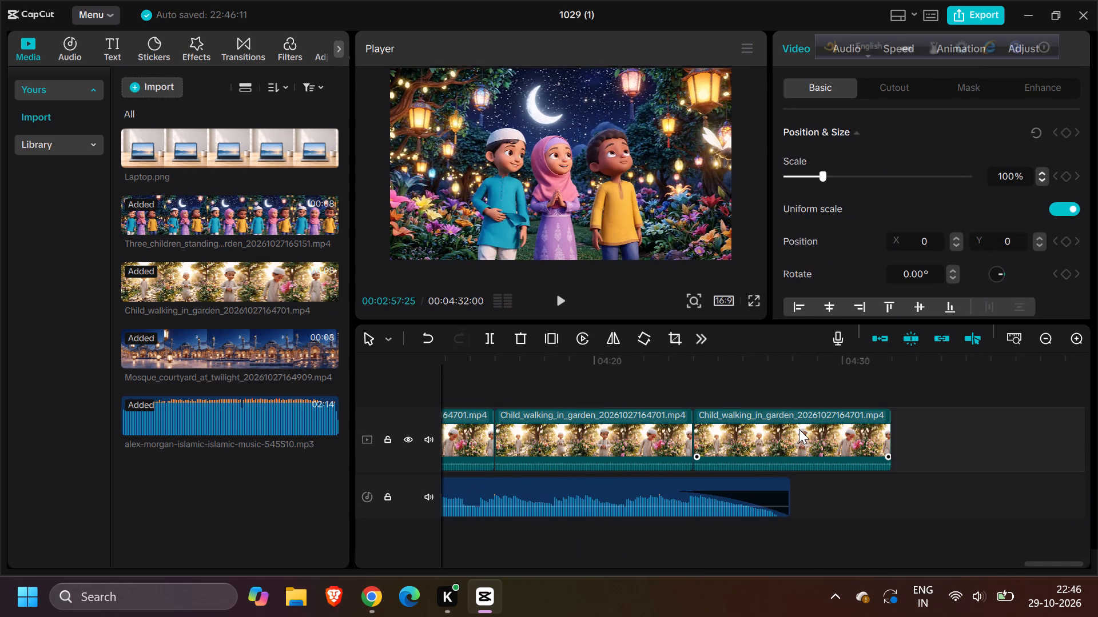
click(777, 493)
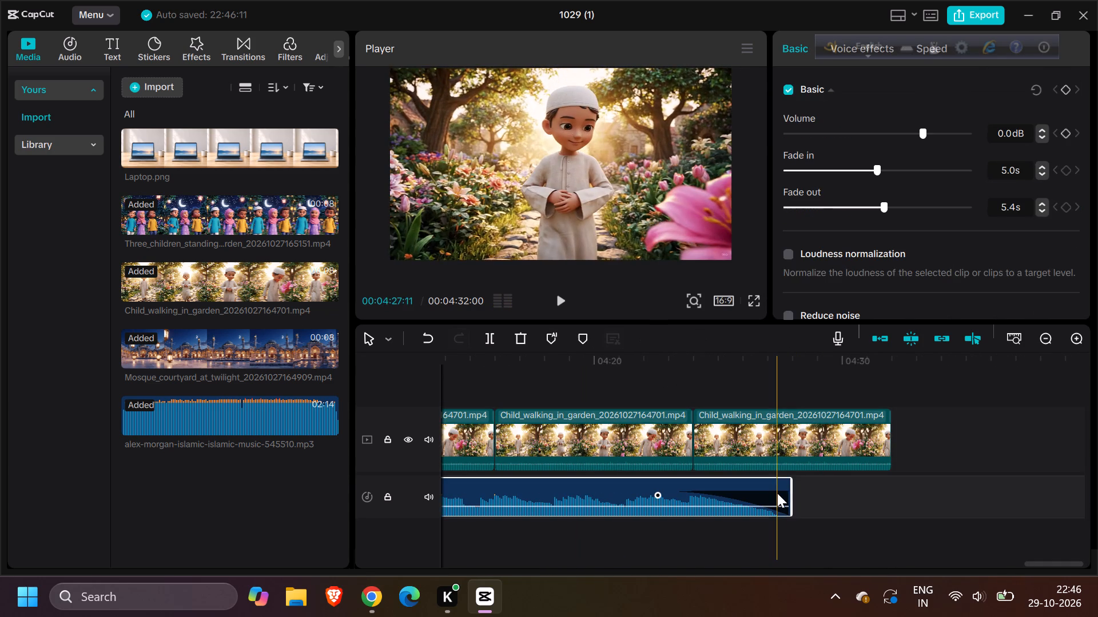
right_click(791, 495)
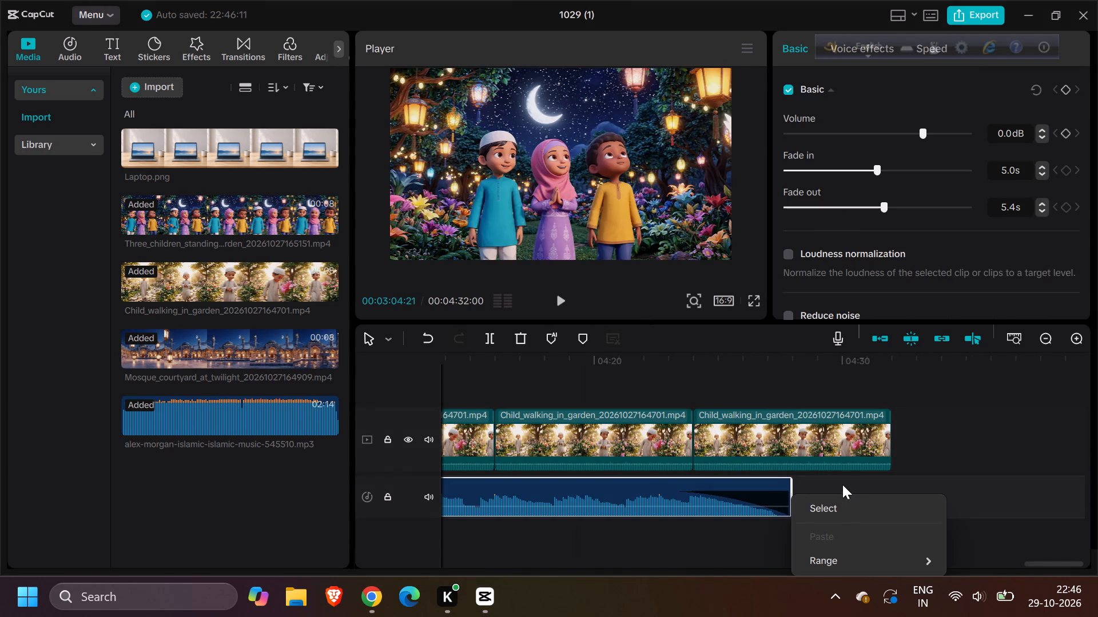
click(724, 555)
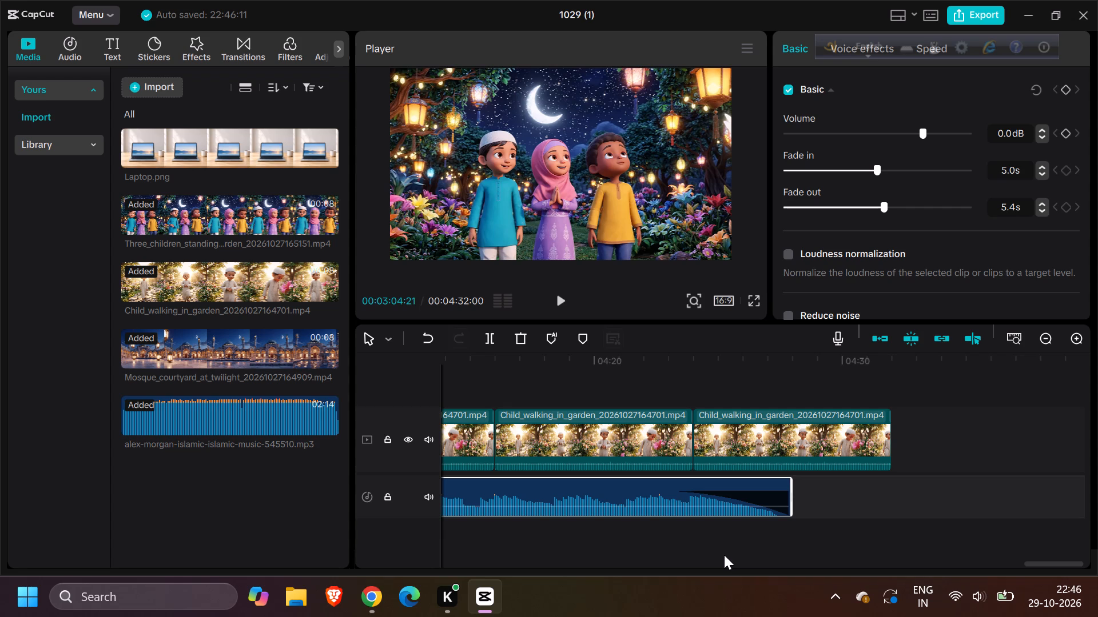
click(561, 435)
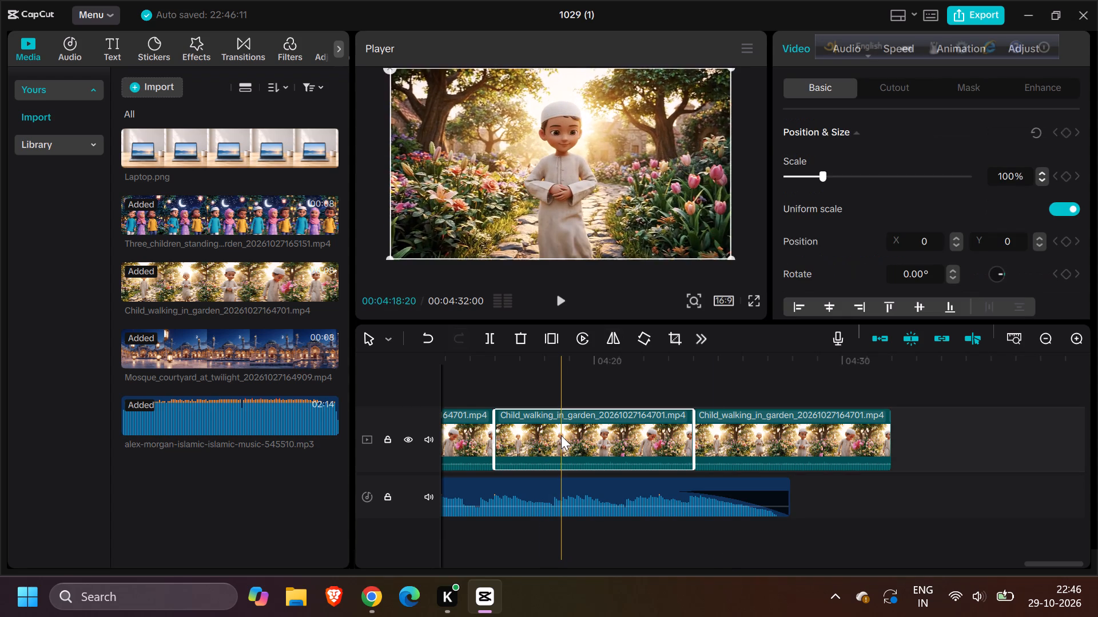
click(760, 440)
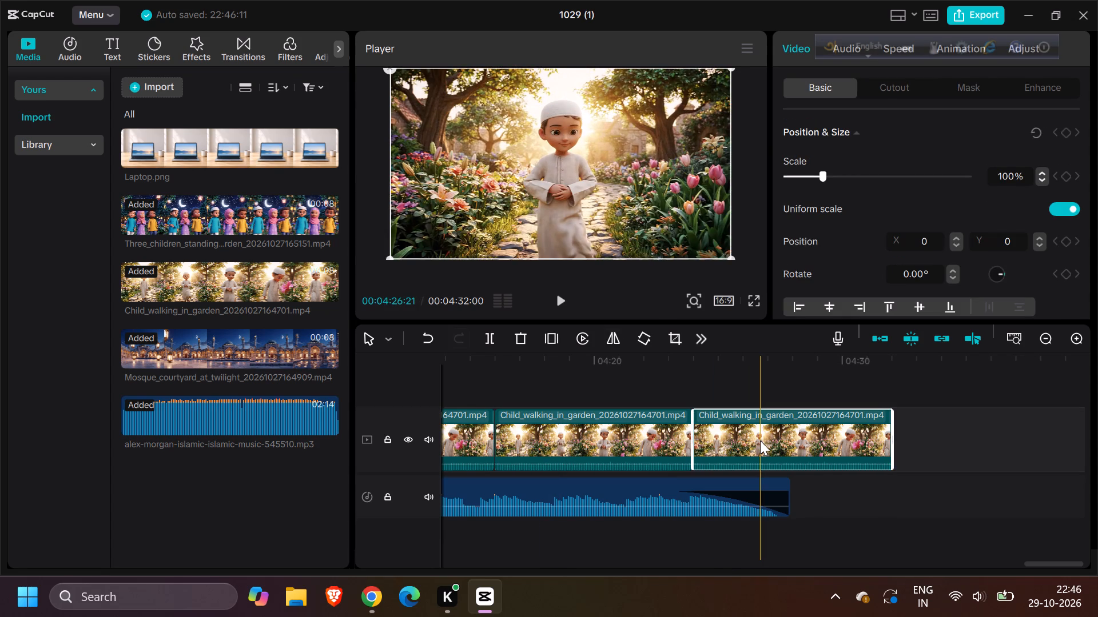
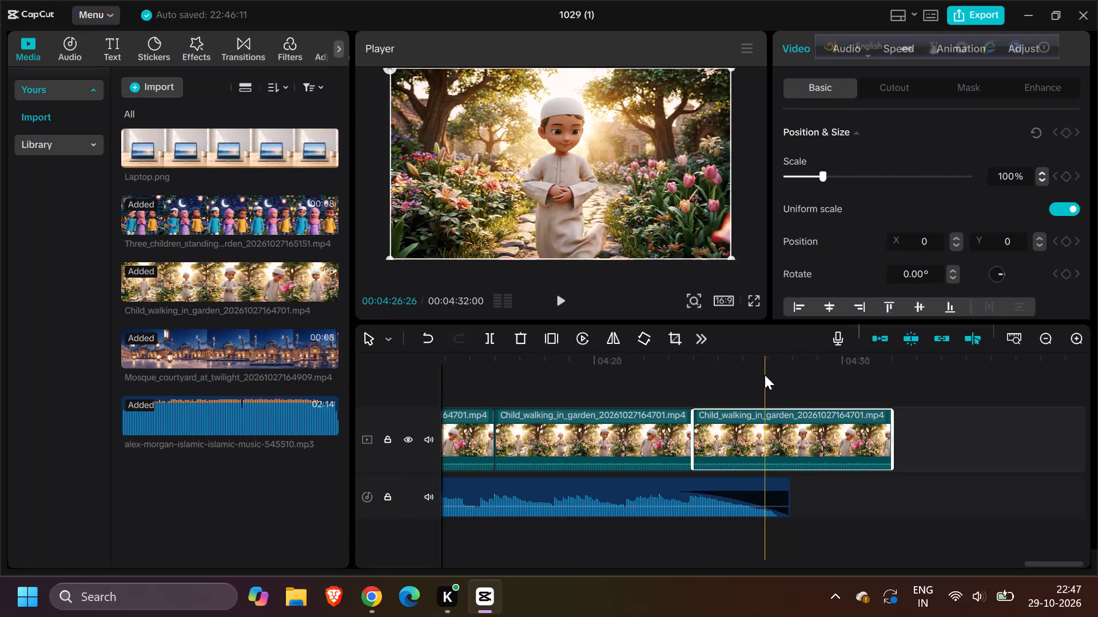
Return to the start of the timeline and review the opening three-children clip with the music's fade-in in short stretches of playback.
drag(765, 375, 375, 449)
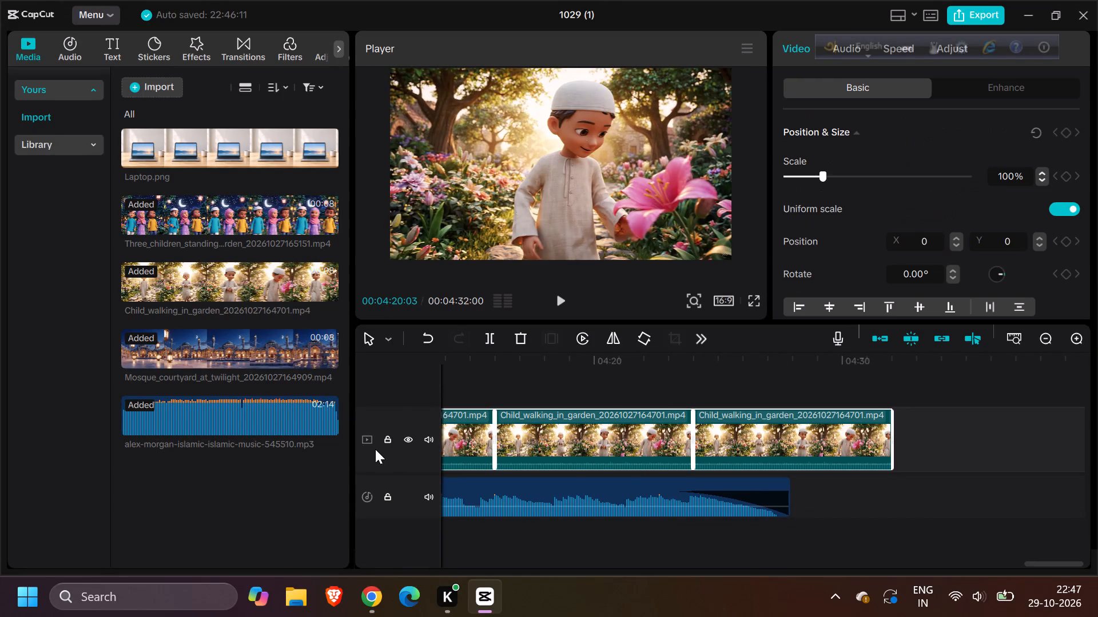
drag(654, 388, 456, 377)
scroll(643, 402, left, 3)
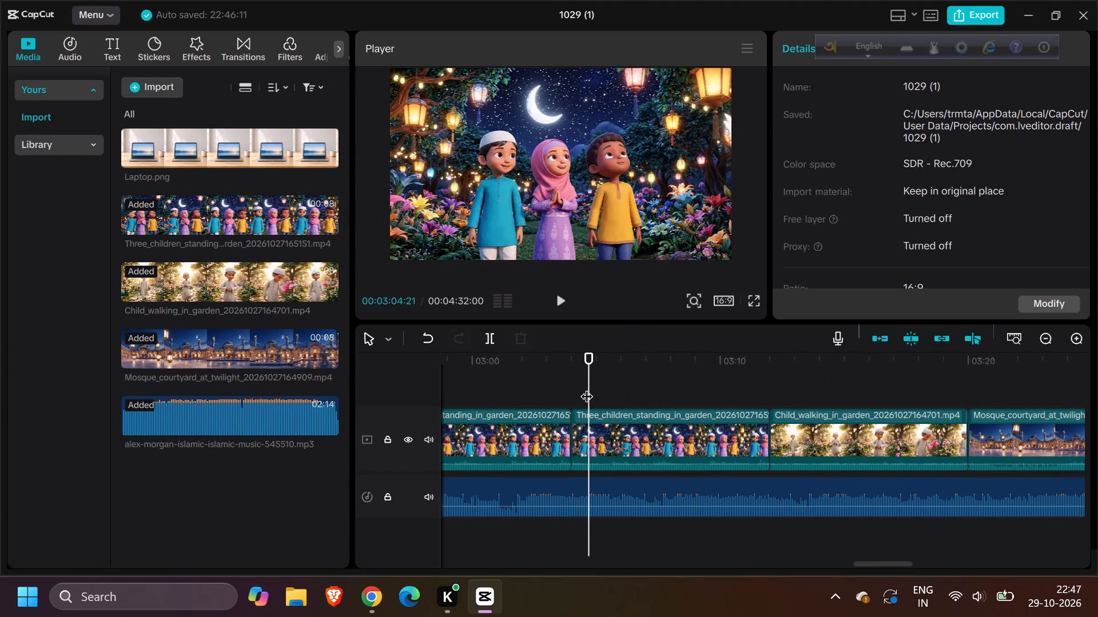
drag(586, 387, 453, 411)
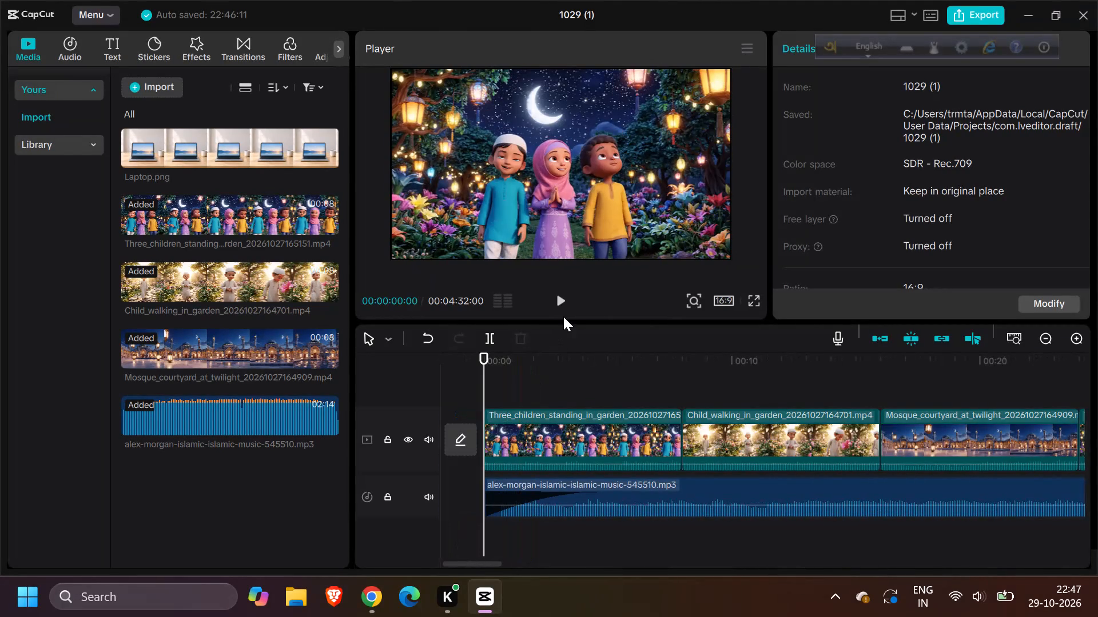
click(561, 306)
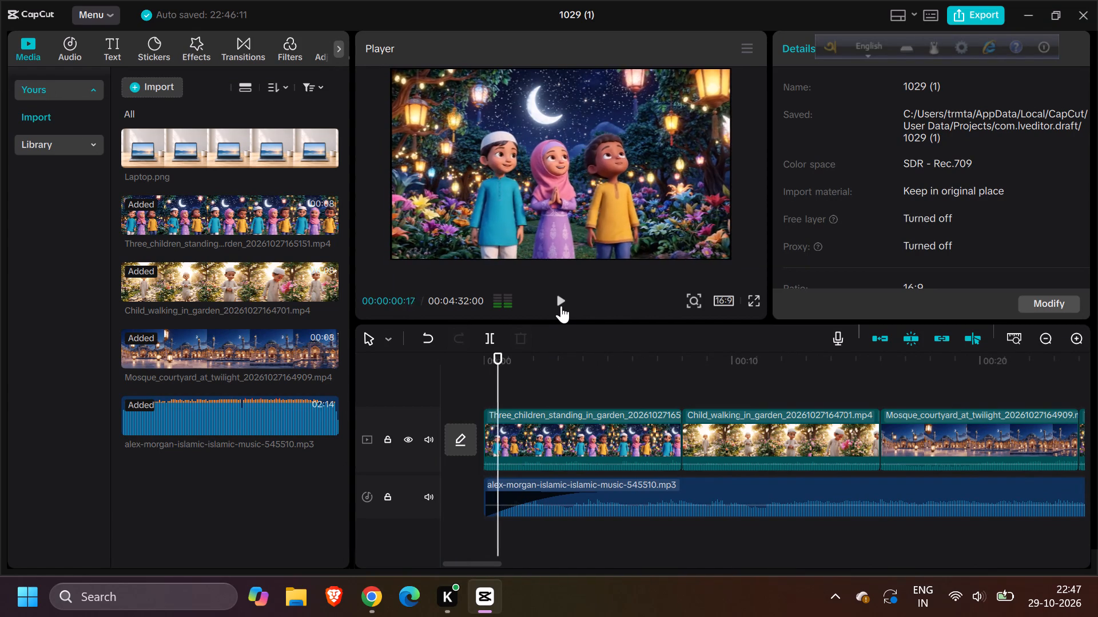
click(561, 306)
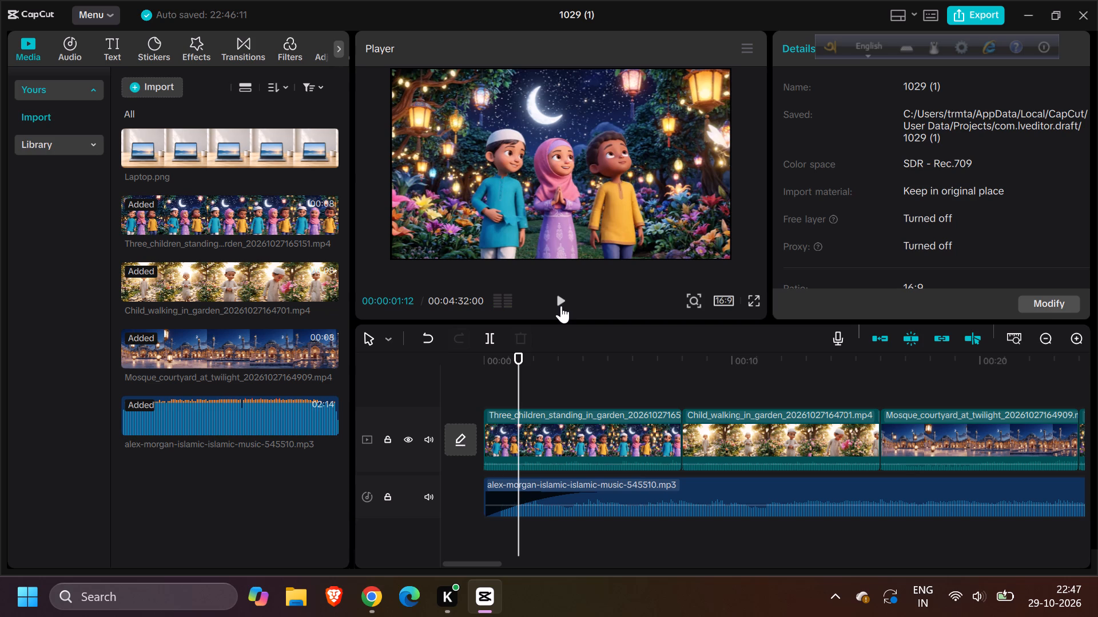
click(561, 306)
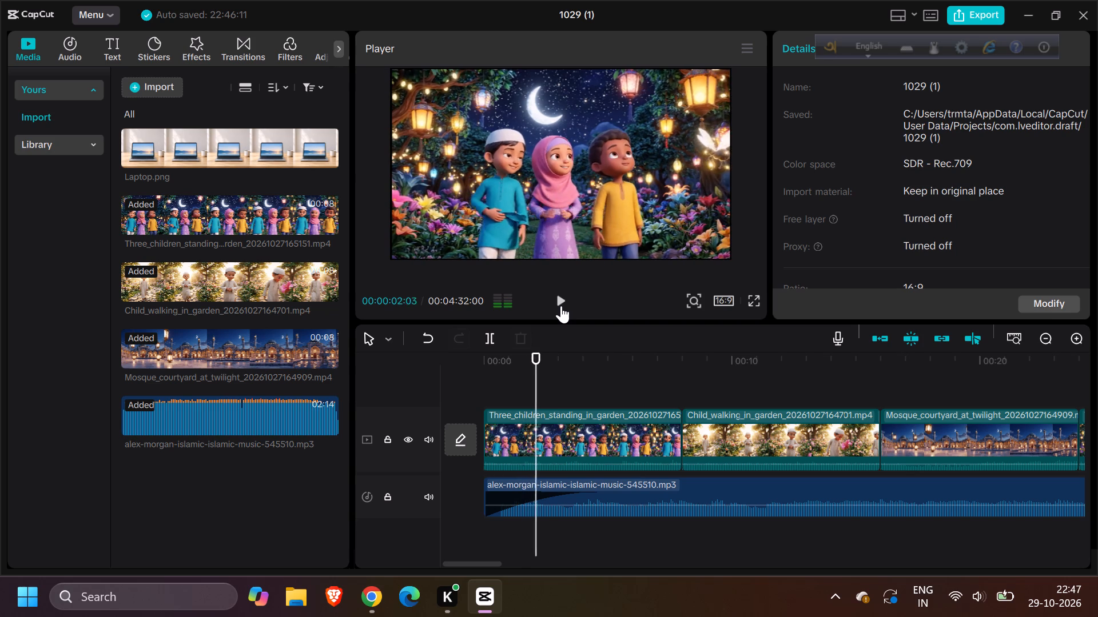
click(561, 306)
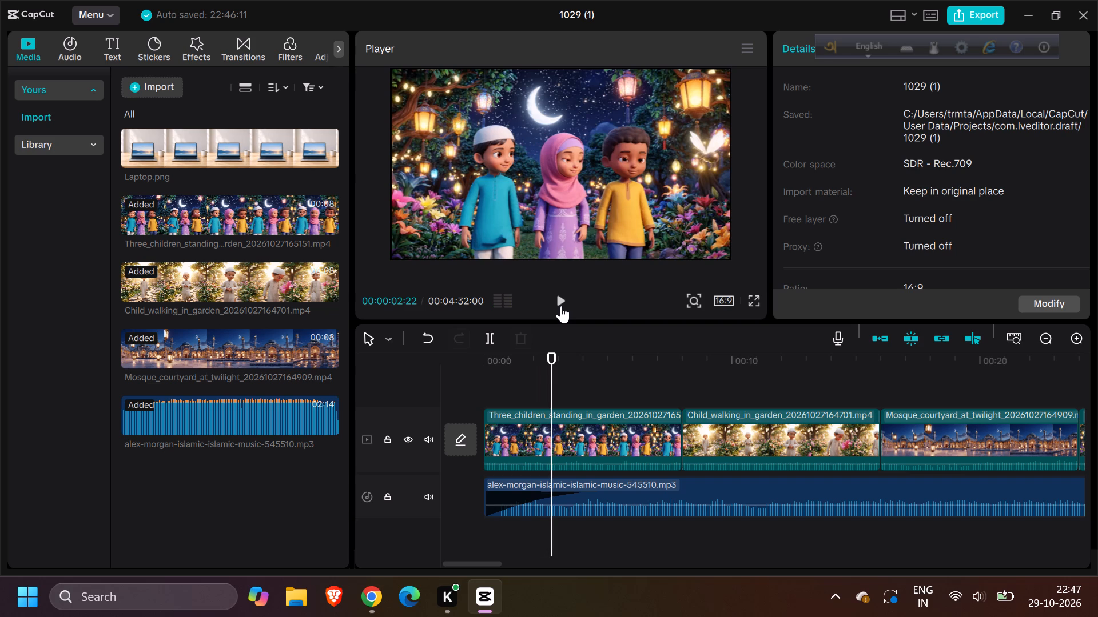
click(561, 306)
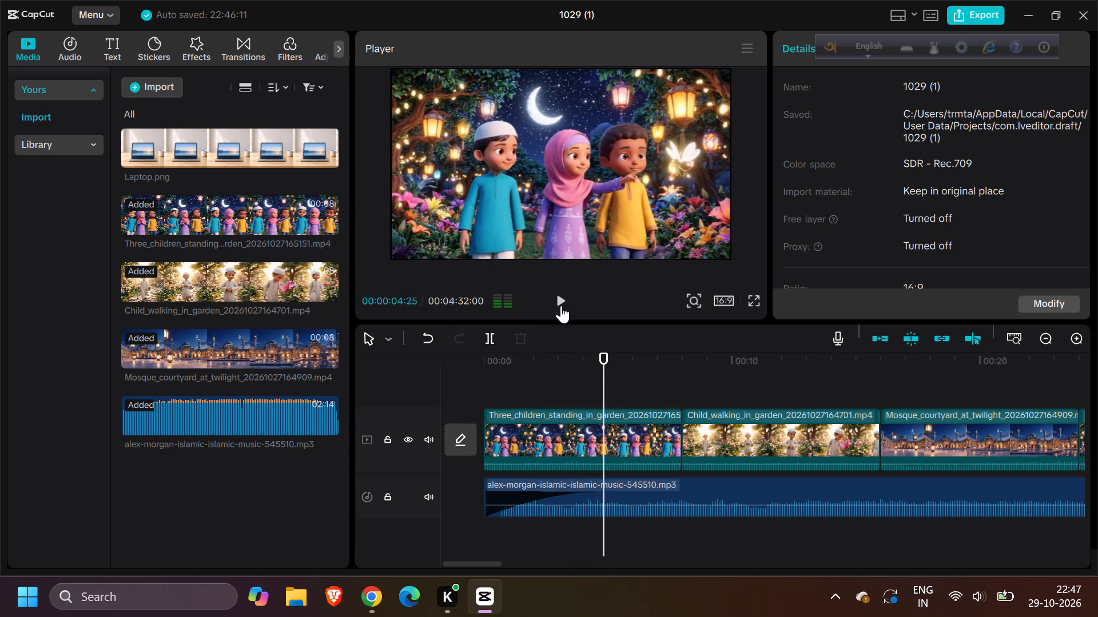
click(561, 306)
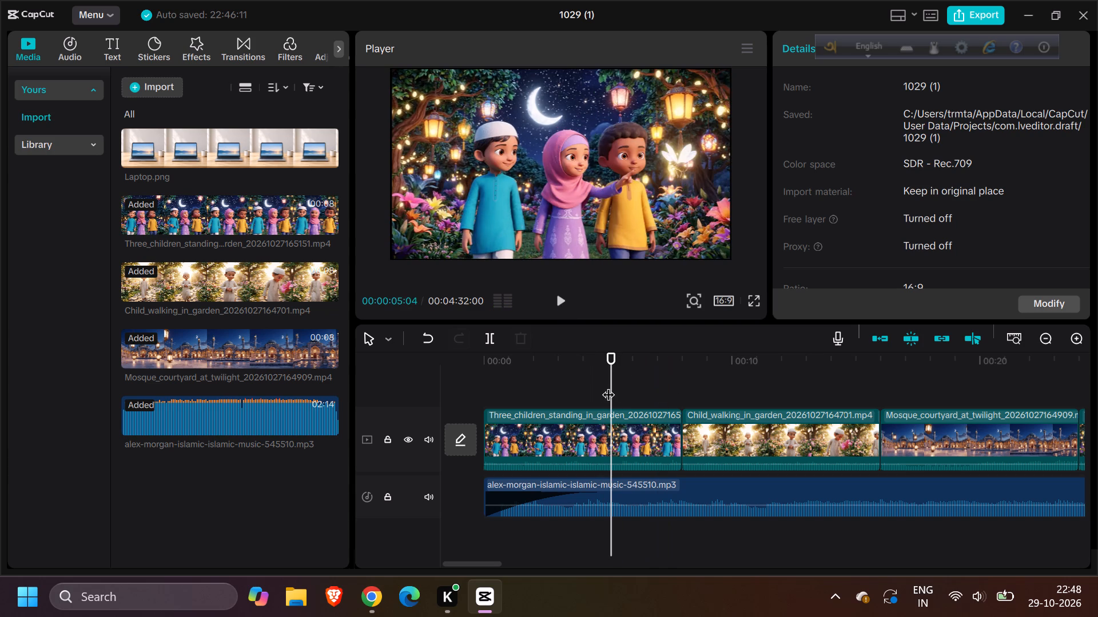
Play on from about 00:05 into the first mosque courtyard clip, return to the timeline start and replay the opening three-children clip.
click(556, 301)
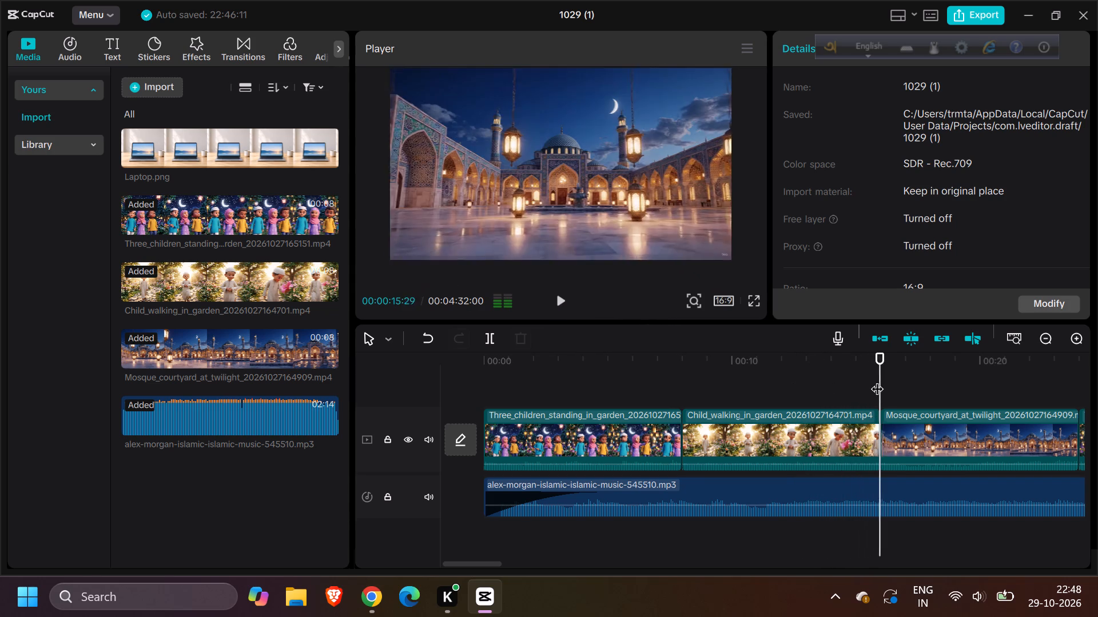
drag(877, 380, 545, 406)
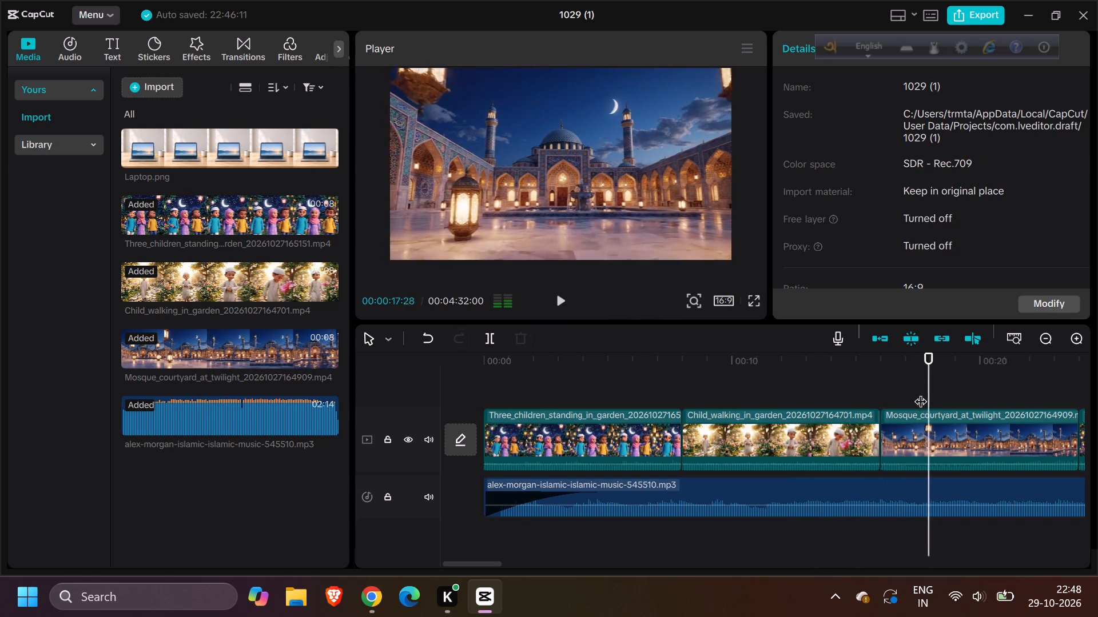
drag(920, 392, 739, 386)
drag(969, 380, 819, 365)
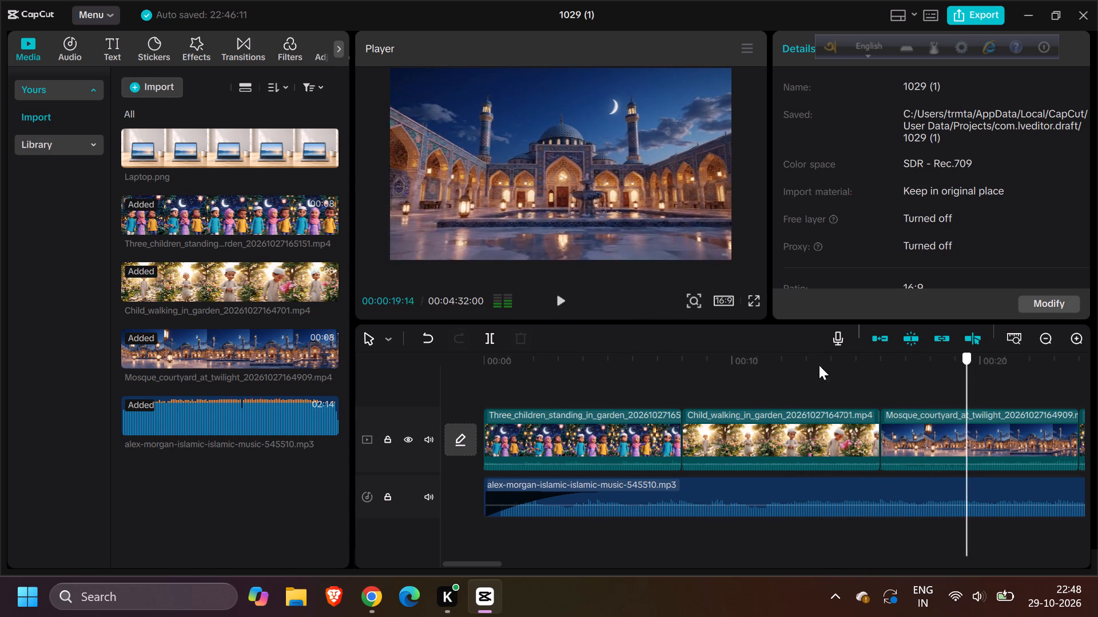
drag(819, 365, 455, 416)
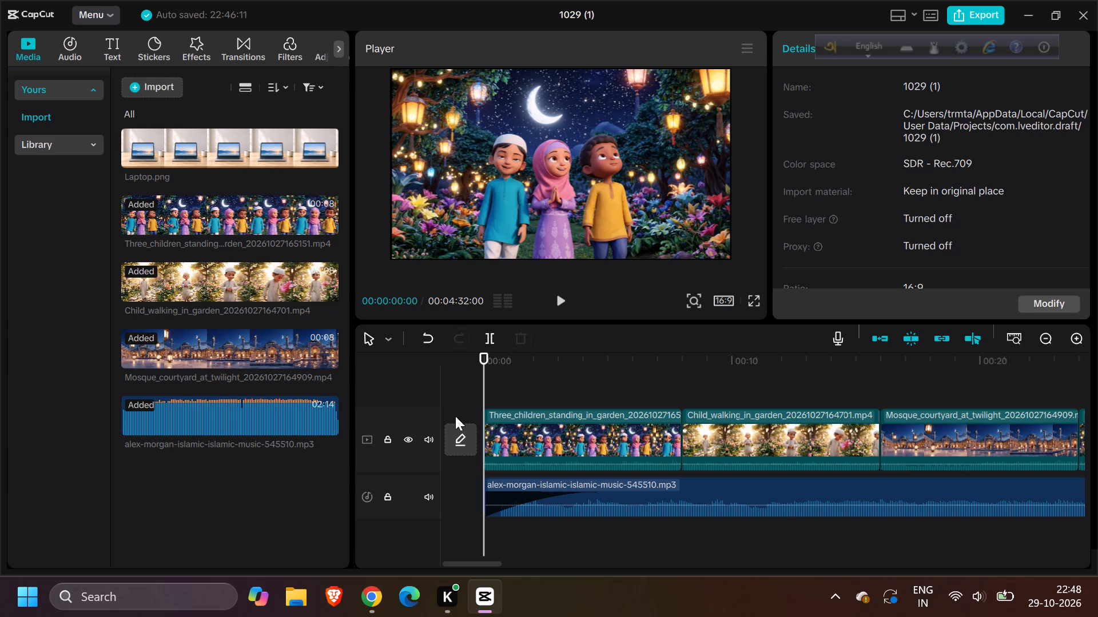
click(560, 294)
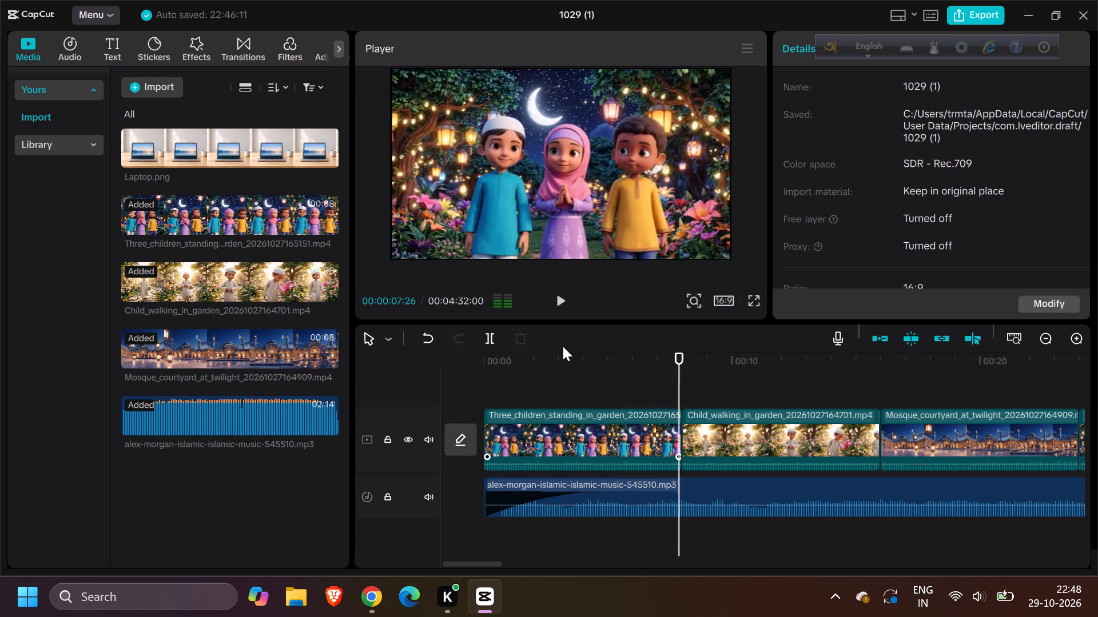
Set the first child-walking clip's position to X 3, Y -8 and its rotation to 0.50°.
click(580, 174)
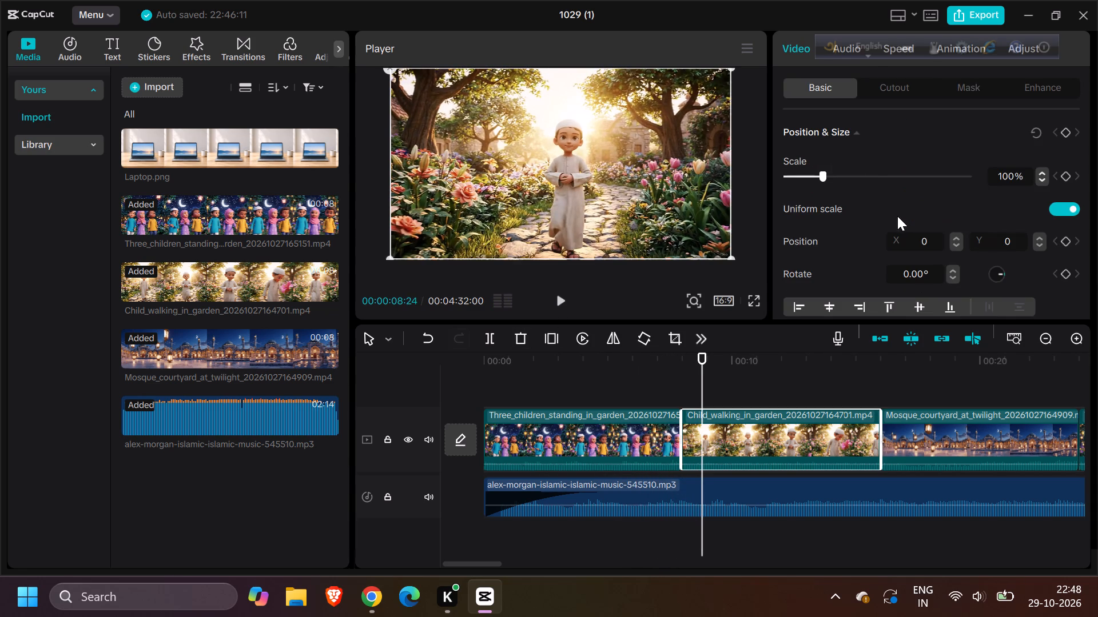
scroll(898, 219, down, 1)
scroll(924, 222, up, 1)
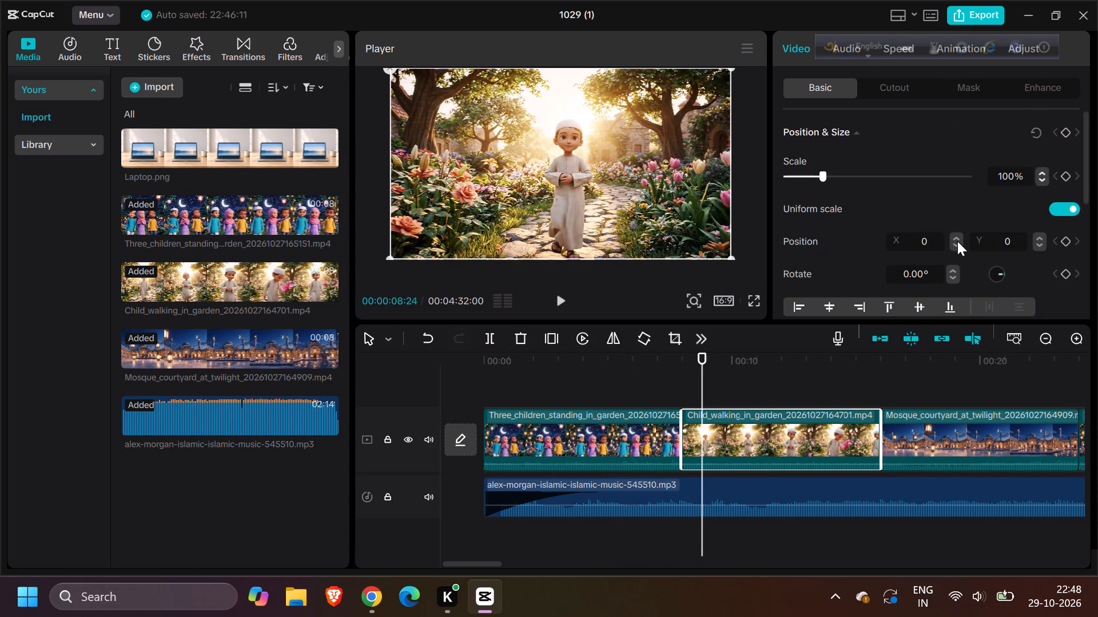
click(957, 241)
click(957, 241)
click(957, 241)
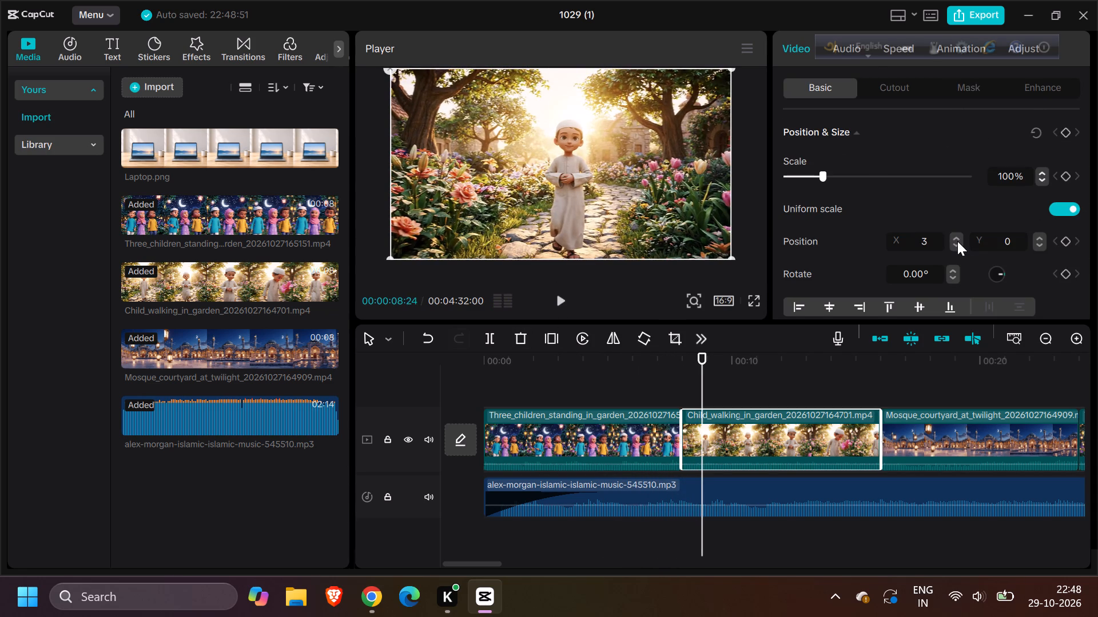
click(1040, 247)
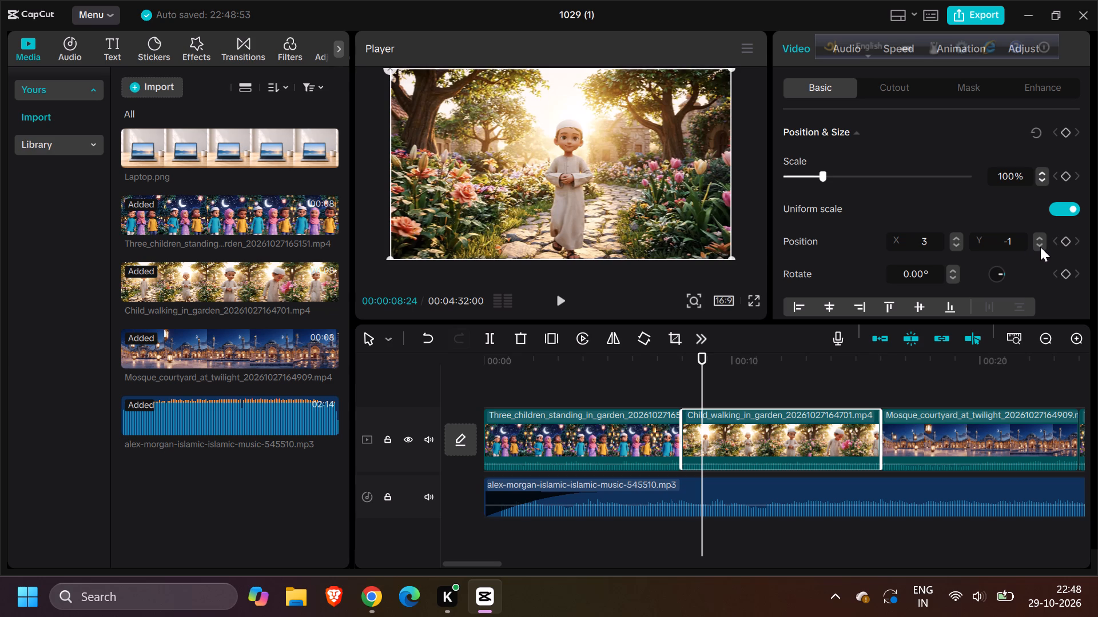
triple_click(1040, 247)
triple_click(1040, 247)
click(1040, 247)
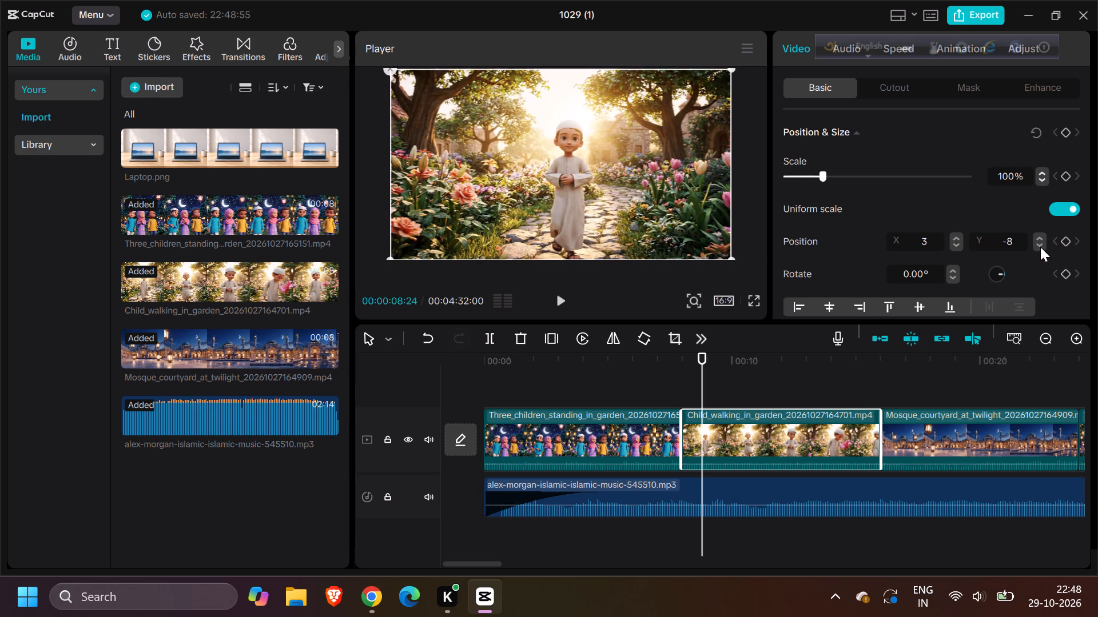
click(956, 271)
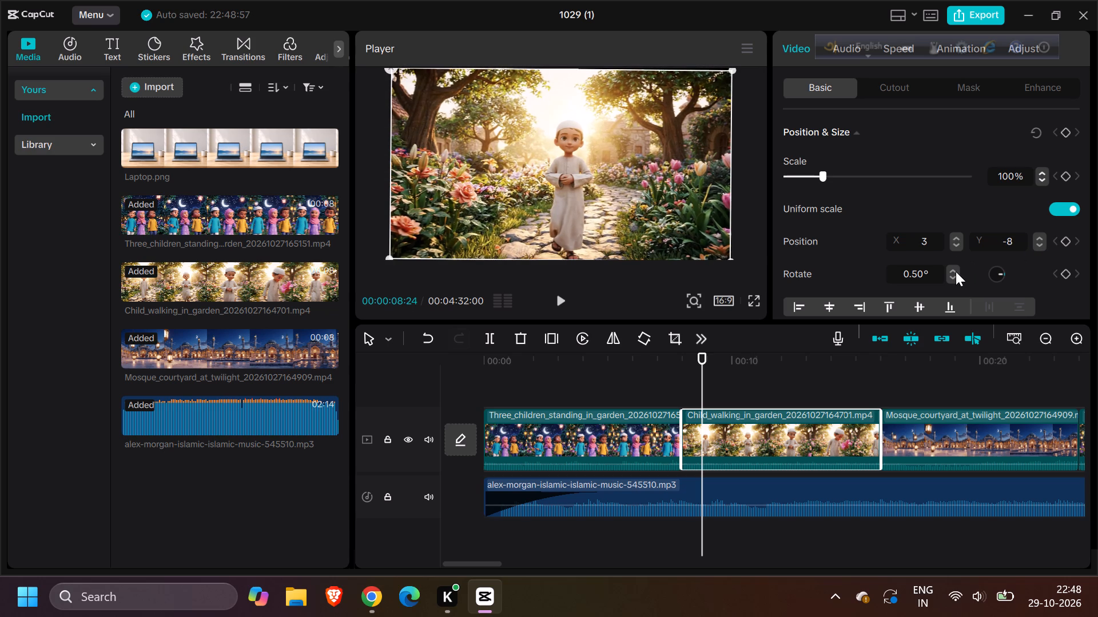
Replay the timeline from the start to check the opening three-children clip and the adjusted child-walking clip.
click(641, 445)
scroll(641, 445, right, 4)
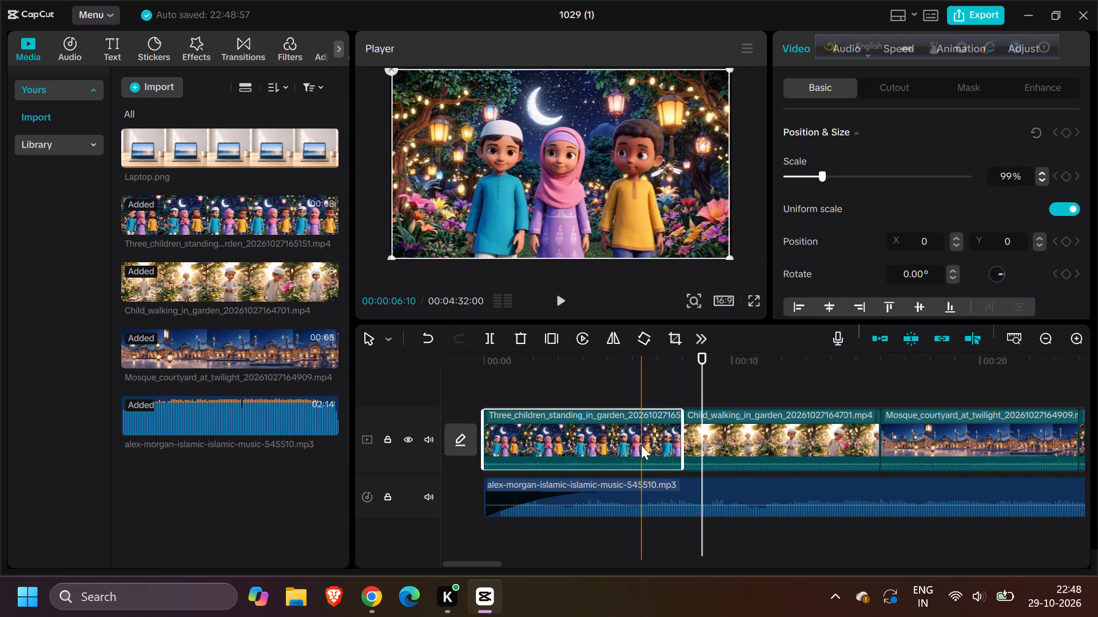
drag(699, 389, 459, 396)
click(554, 294)
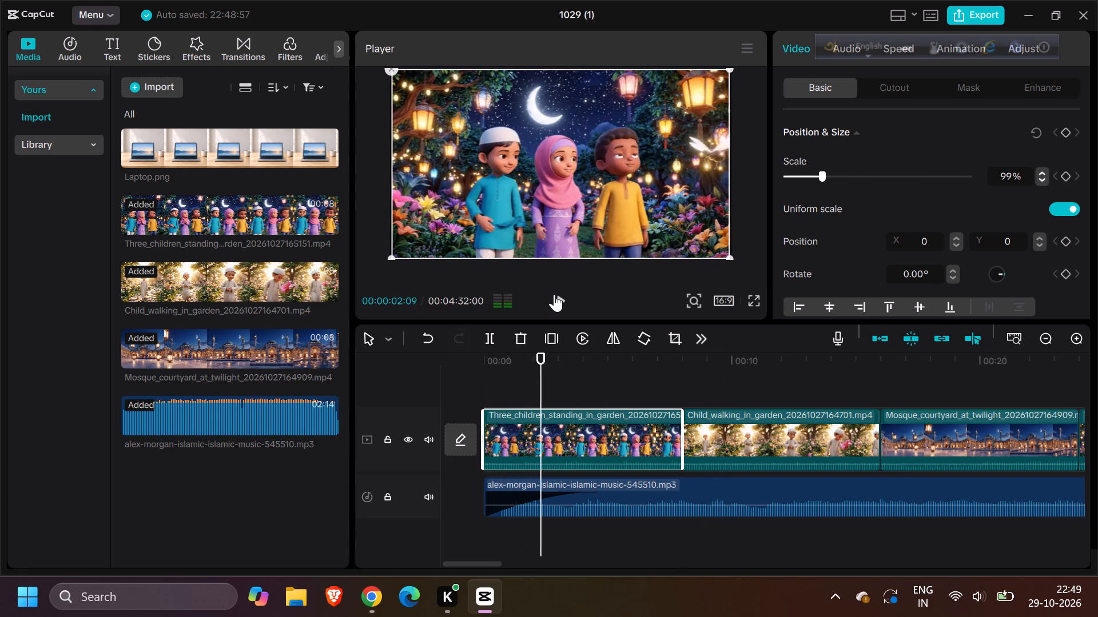
click(563, 301)
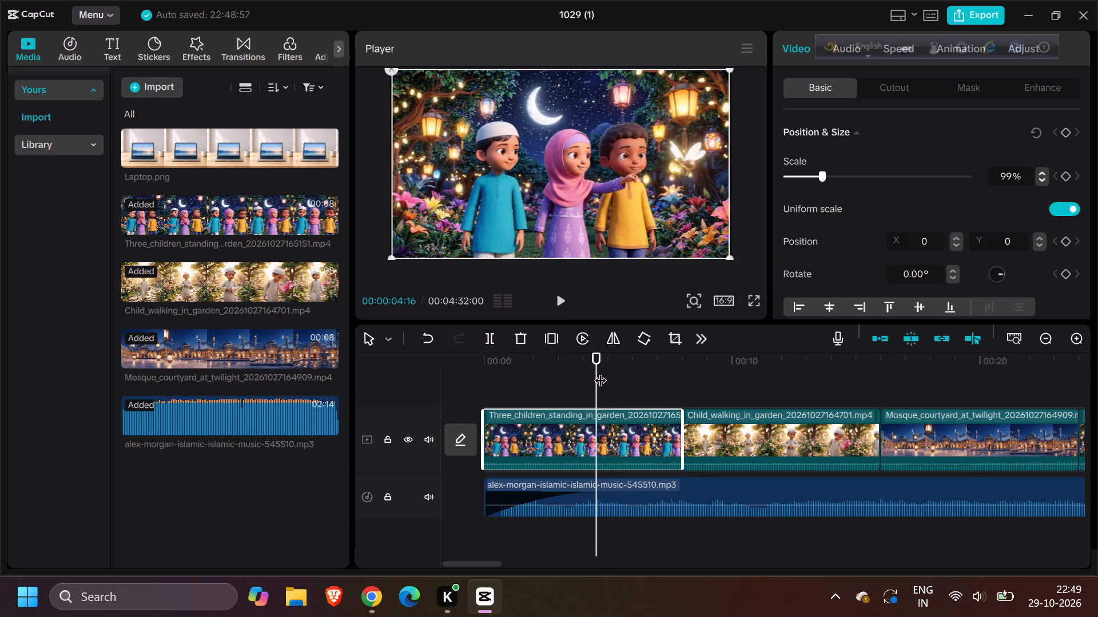
drag(595, 374, 426, 387)
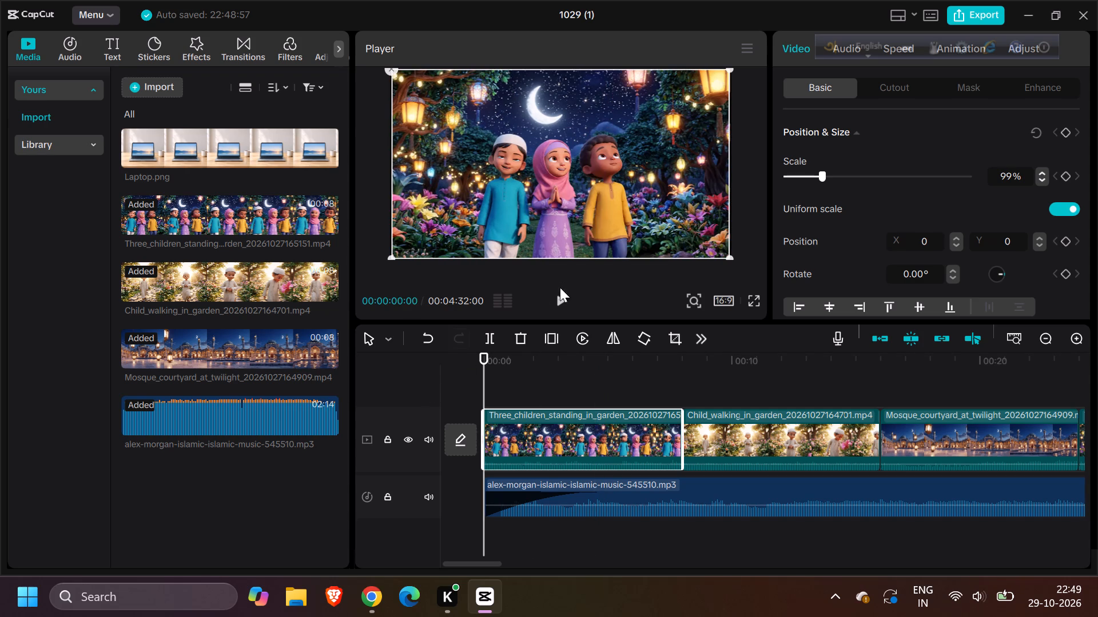
click(559, 294)
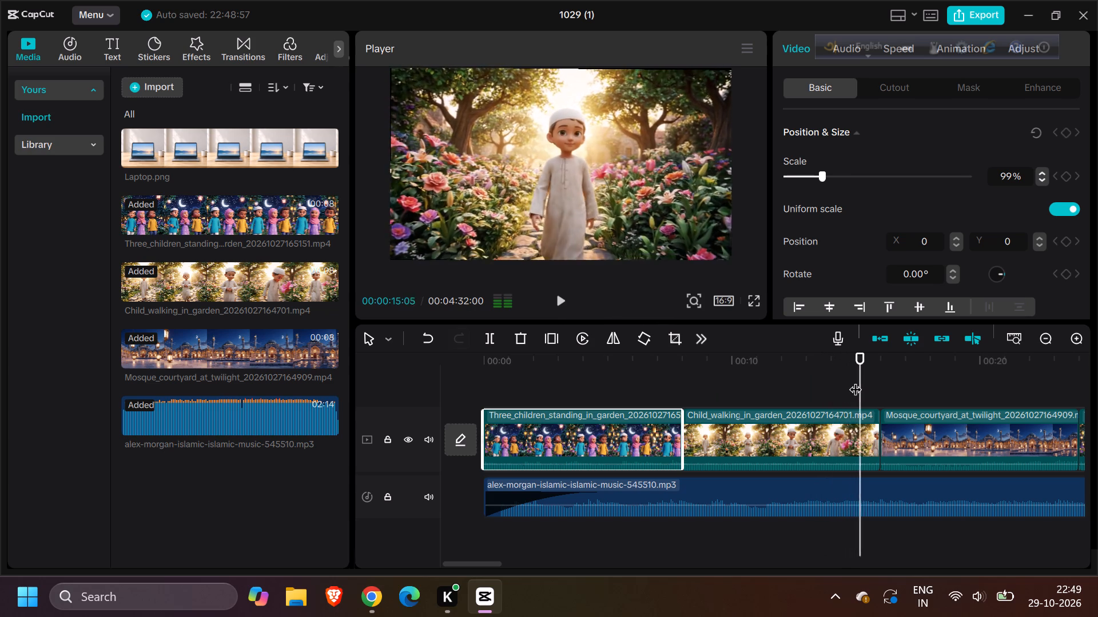
Review the playback from the first mosque courtyard clip to the second child-walking clip at about 00:33, and return to the timeline start.
drag(898, 387, 536, 393)
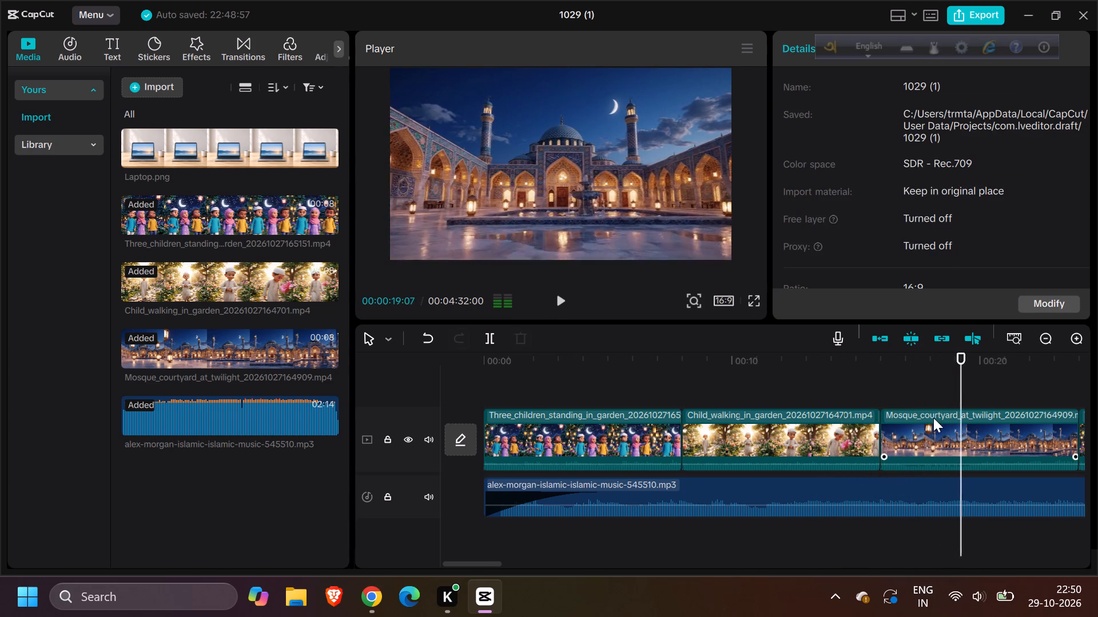
scroll(701, 474, right, 8)
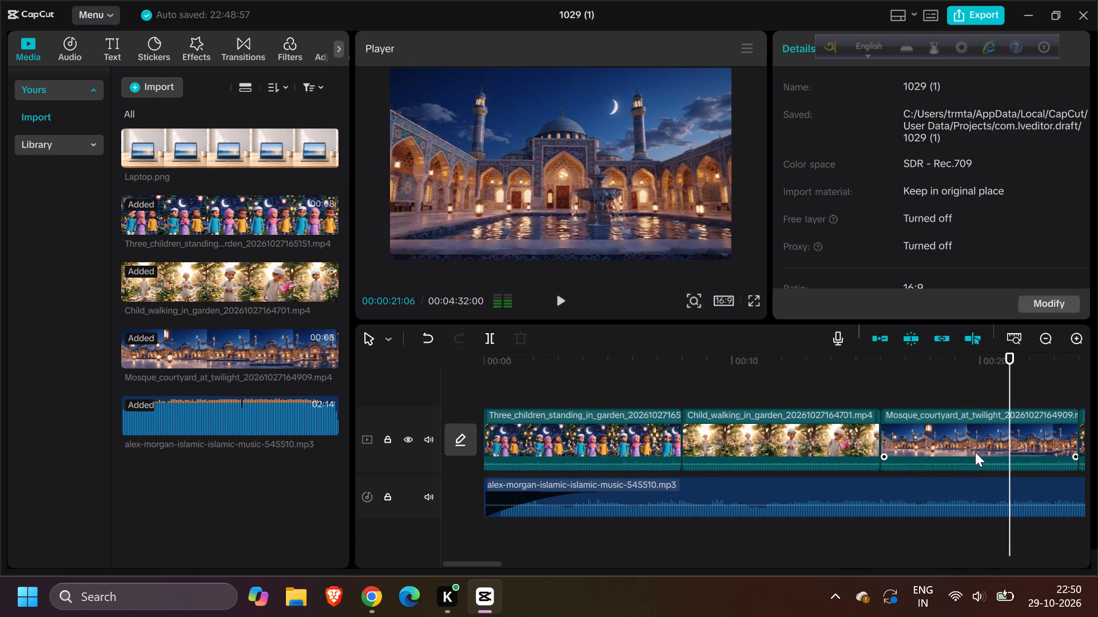
click(975, 452)
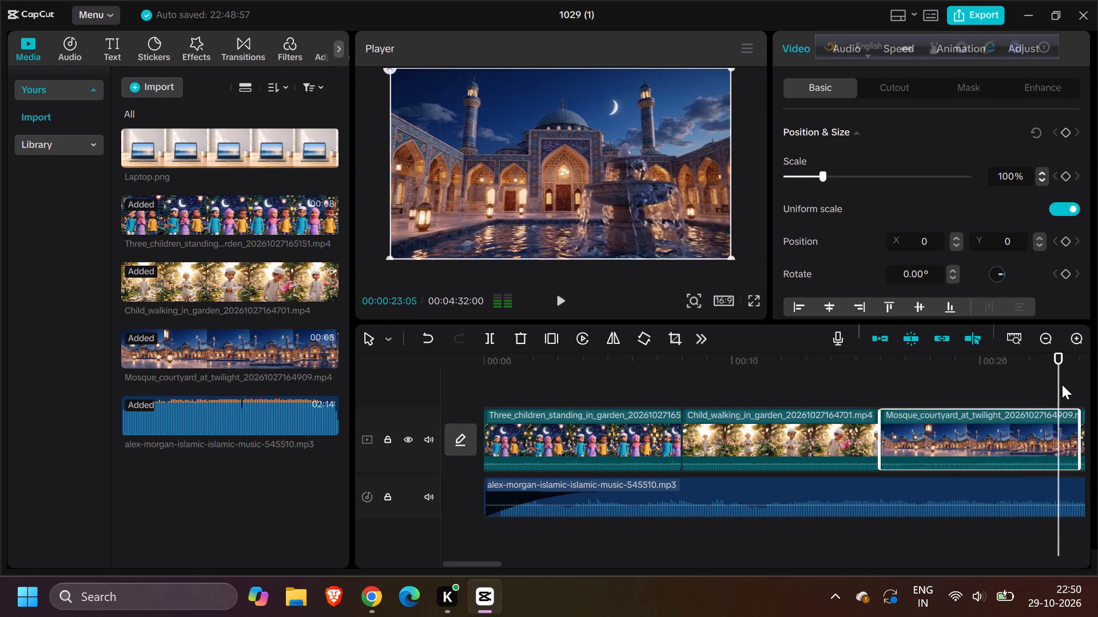
drag(1062, 384, 655, 420)
scroll(671, 467, left, 2)
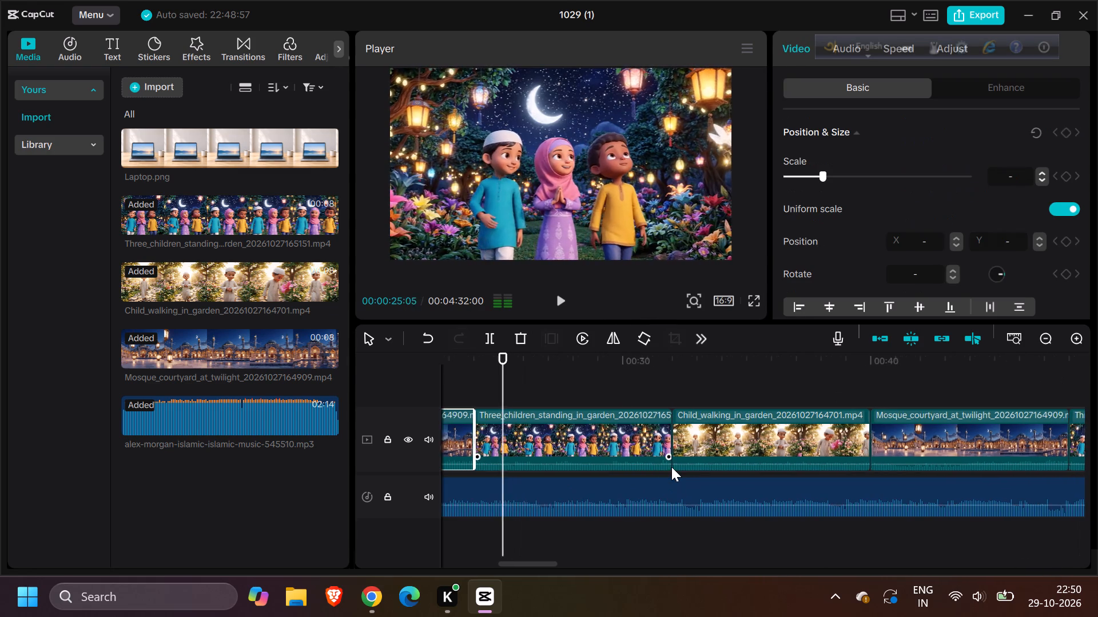
drag(521, 382, 346, 388)
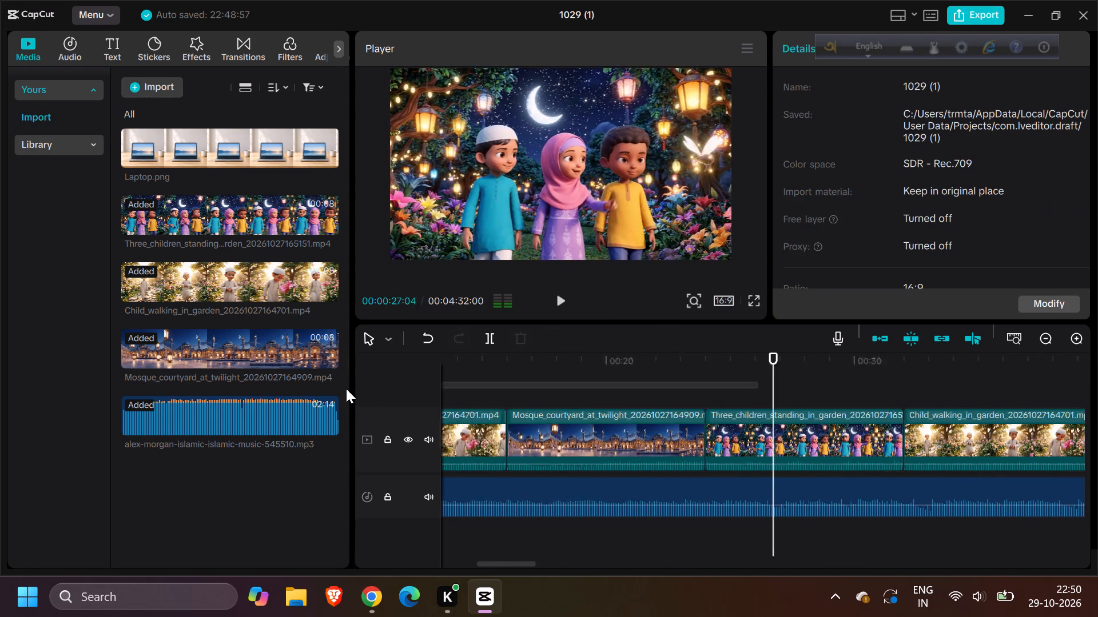
drag(346, 388, 350, 387)
drag(1022, 385, 618, 412)
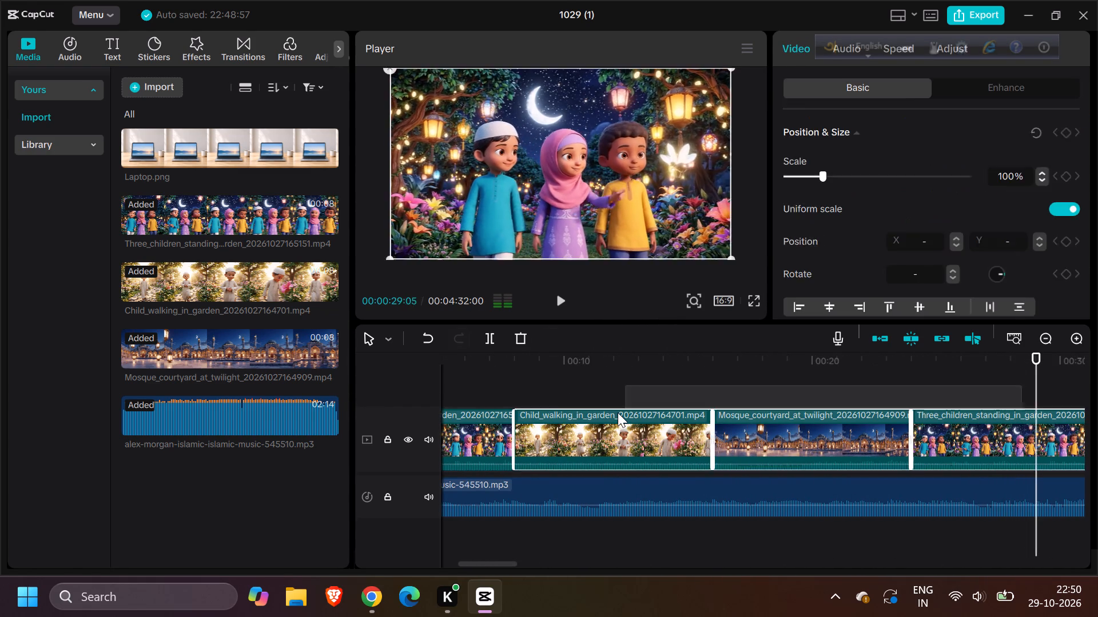
drag(618, 412, 554, 405)
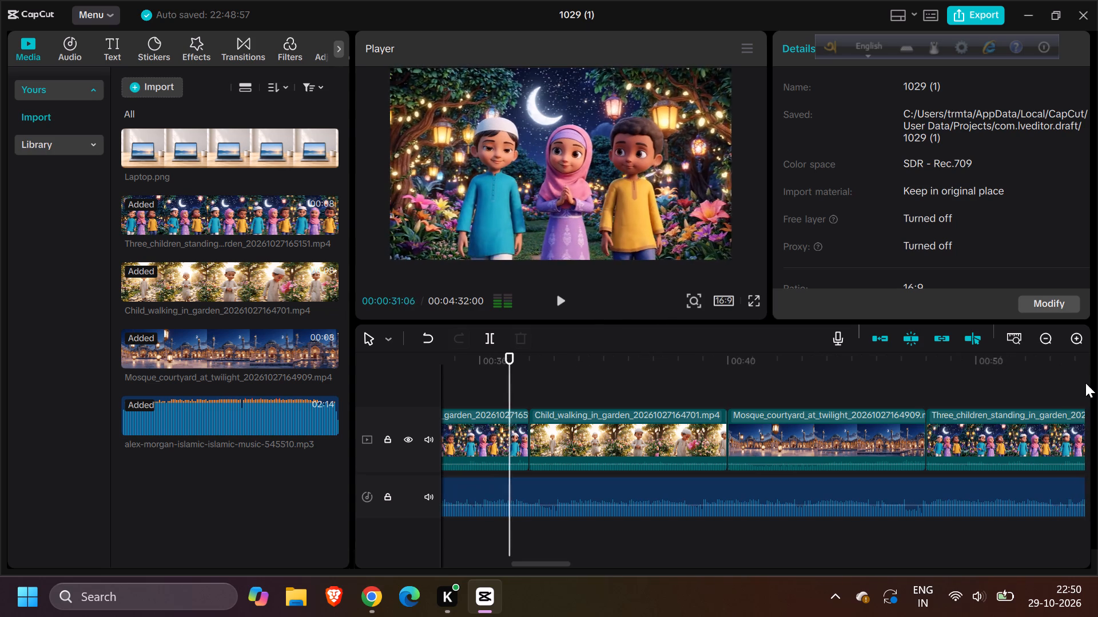
drag(1085, 383, 809, 386)
scroll(666, 444, right, 12)
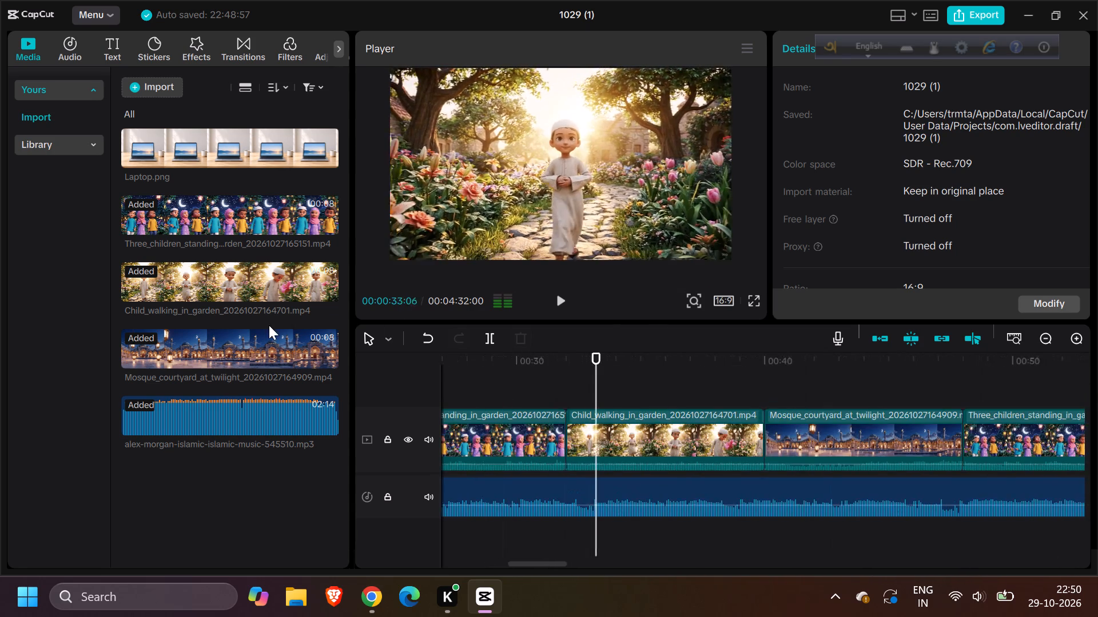
click(220, 358)
click(560, 397)
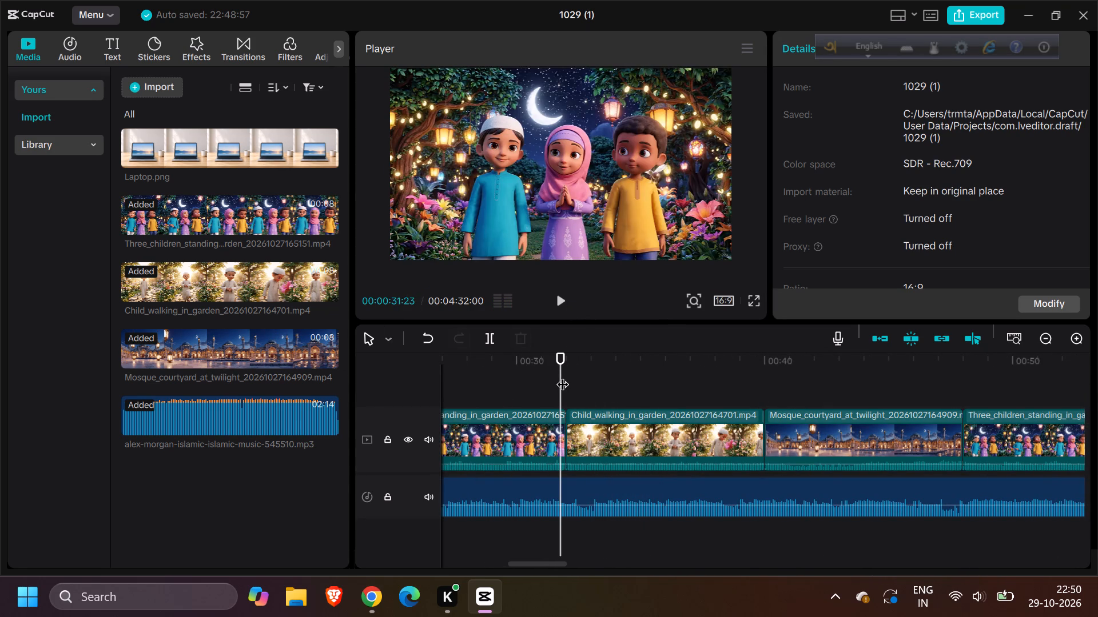
drag(562, 375, 384, 398)
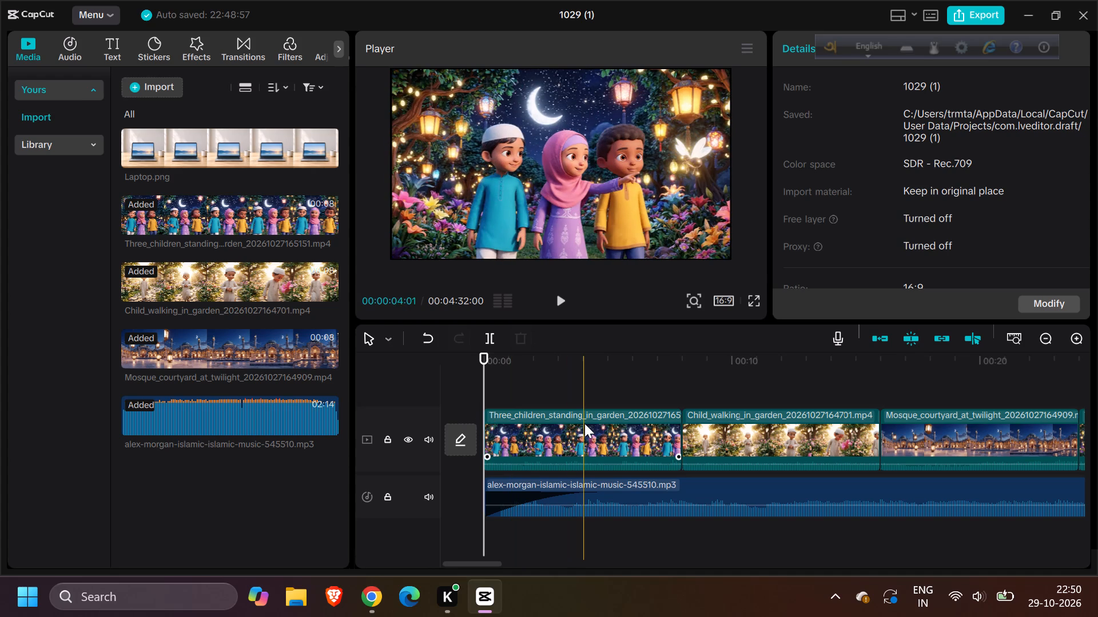
Look over the clips further along the timeline and the project details down to ratio, resolution and frame rate.
scroll(682, 443, right, 1)
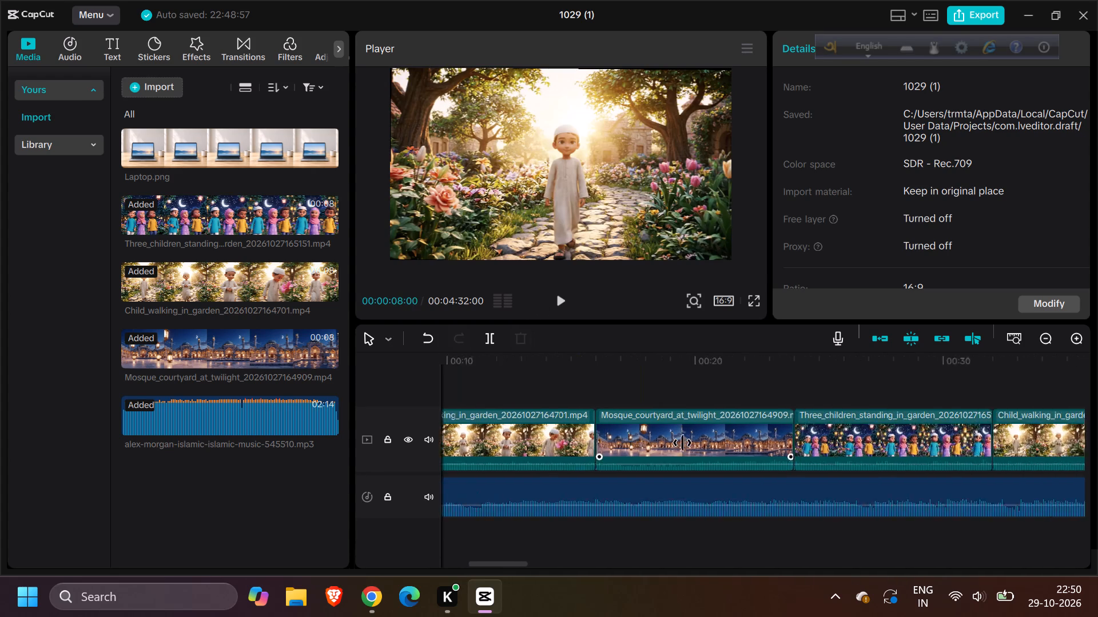
scroll(682, 443, right, 2)
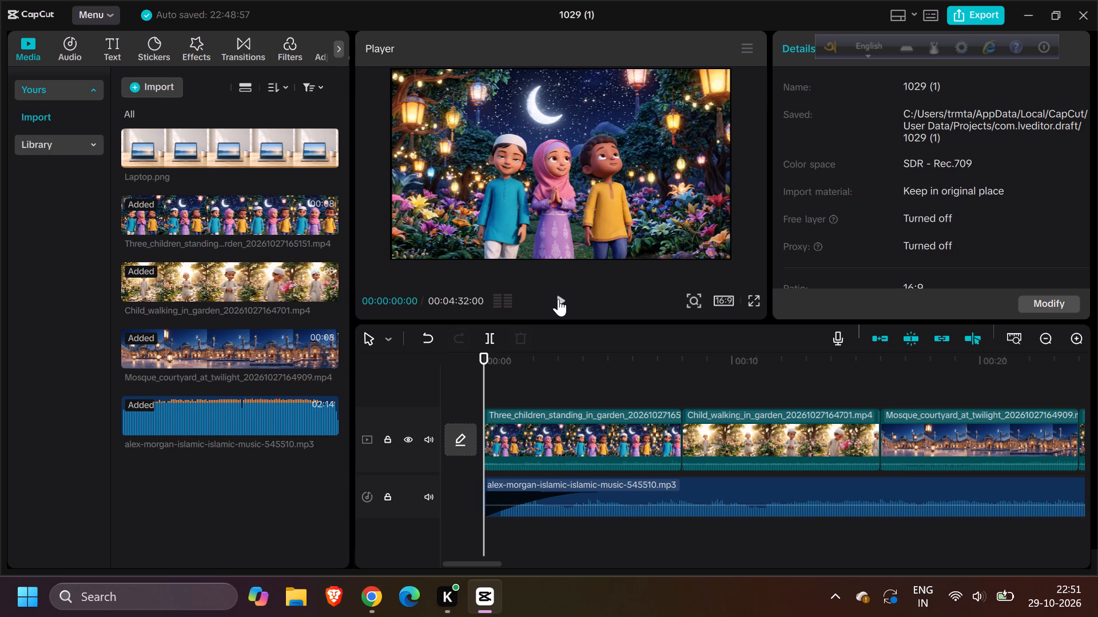
click(252, 330)
scroll(893, 265, down, 3)
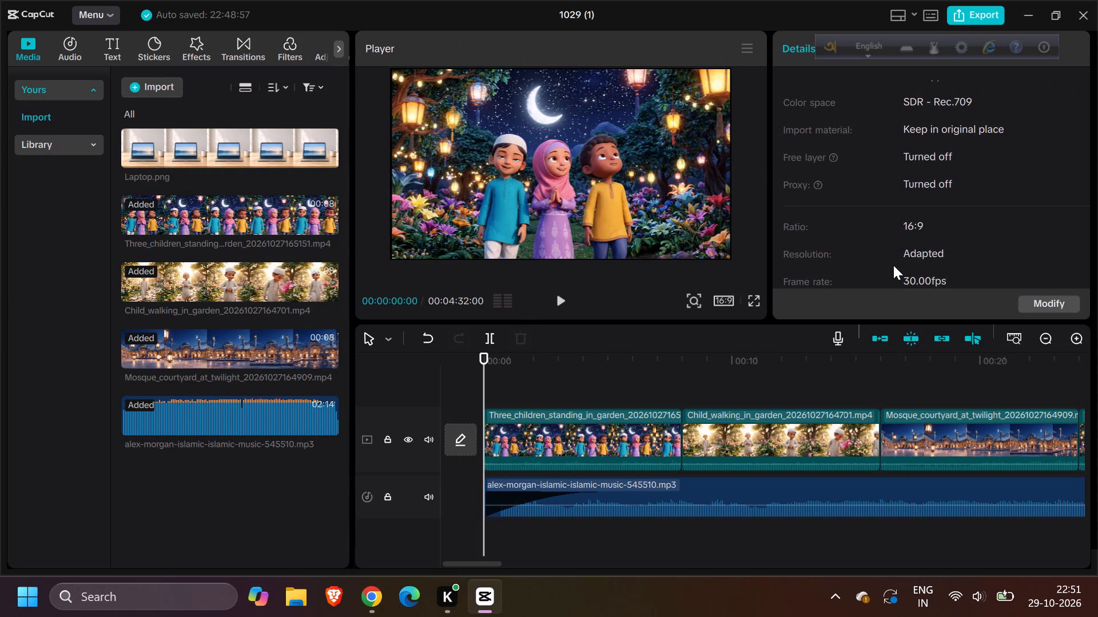
scroll(893, 265, down, 1)
Play about the first second of the opening three-children clip, select the clip and return to the timeline start.
click(562, 297)
click(562, 297)
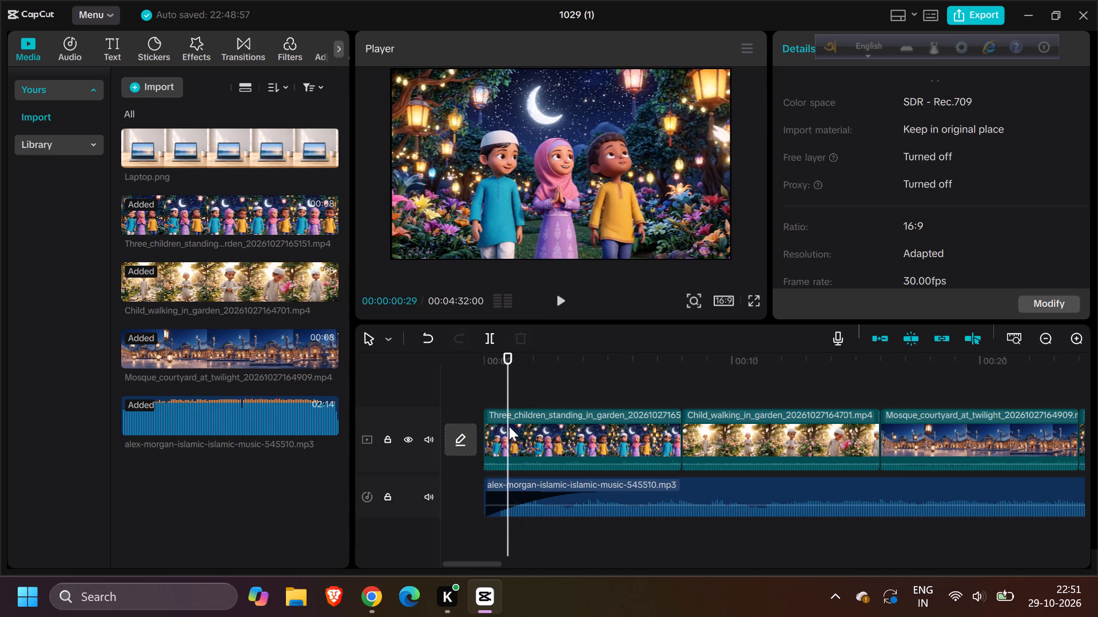
drag(506, 426, 462, 430)
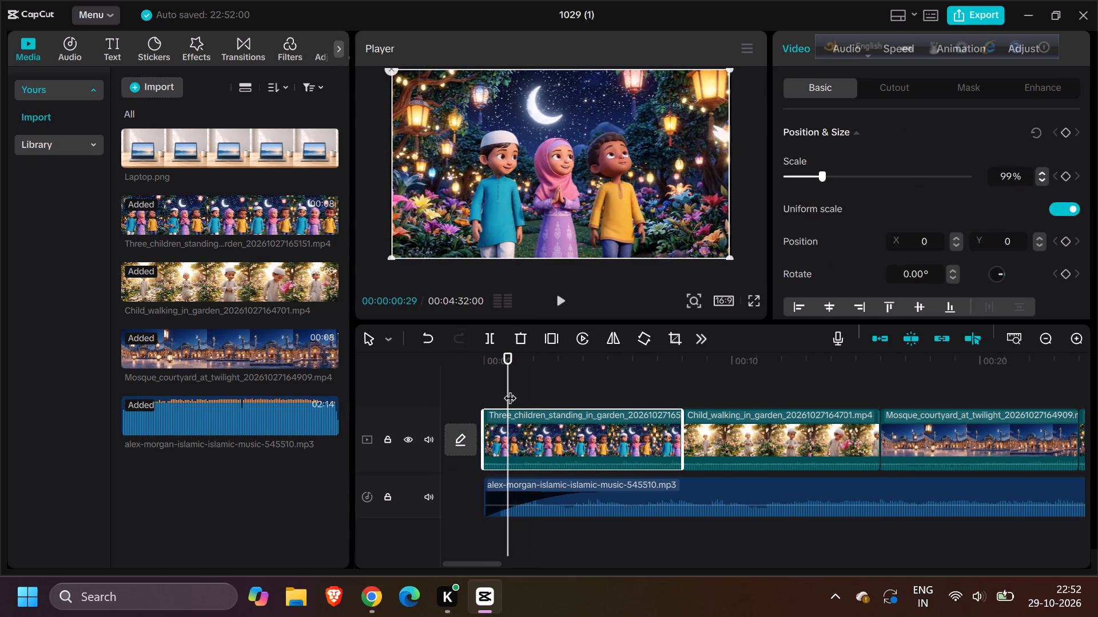
drag(506, 382, 446, 398)
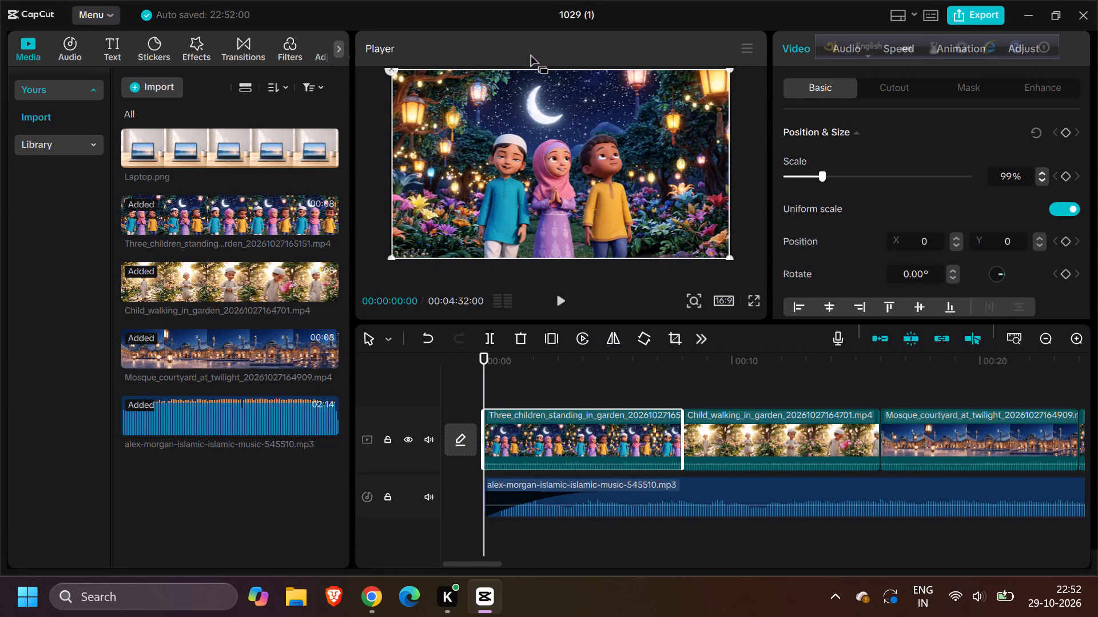
Open the opening three-children clip in the Crop tool and examine its framing throughout the 8-second clip, ending at about 00:04.
click(674, 329)
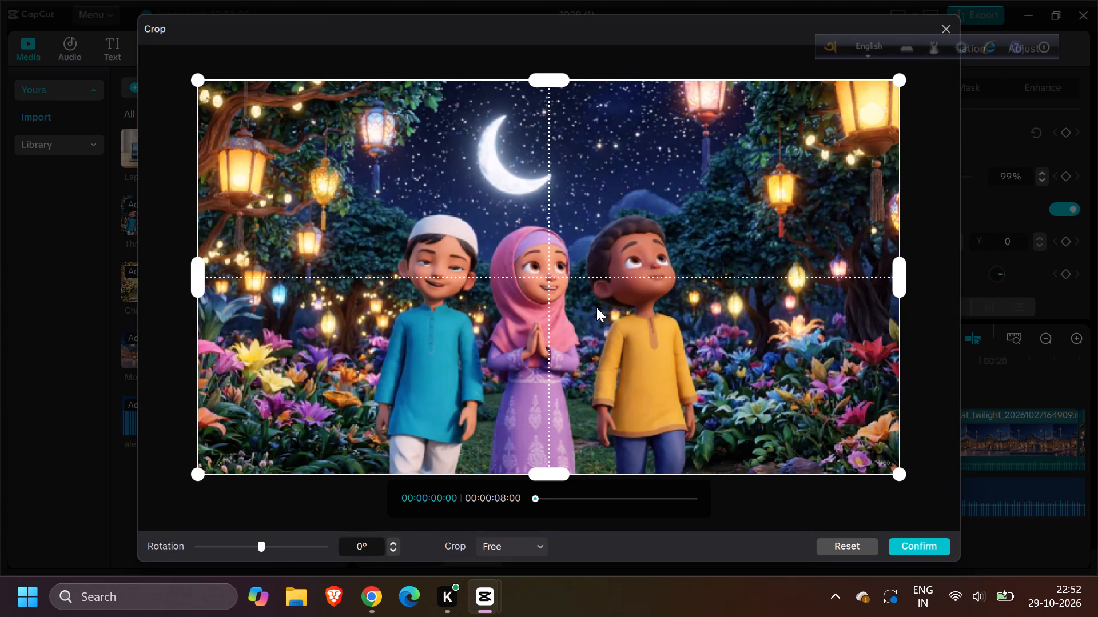
click(554, 497)
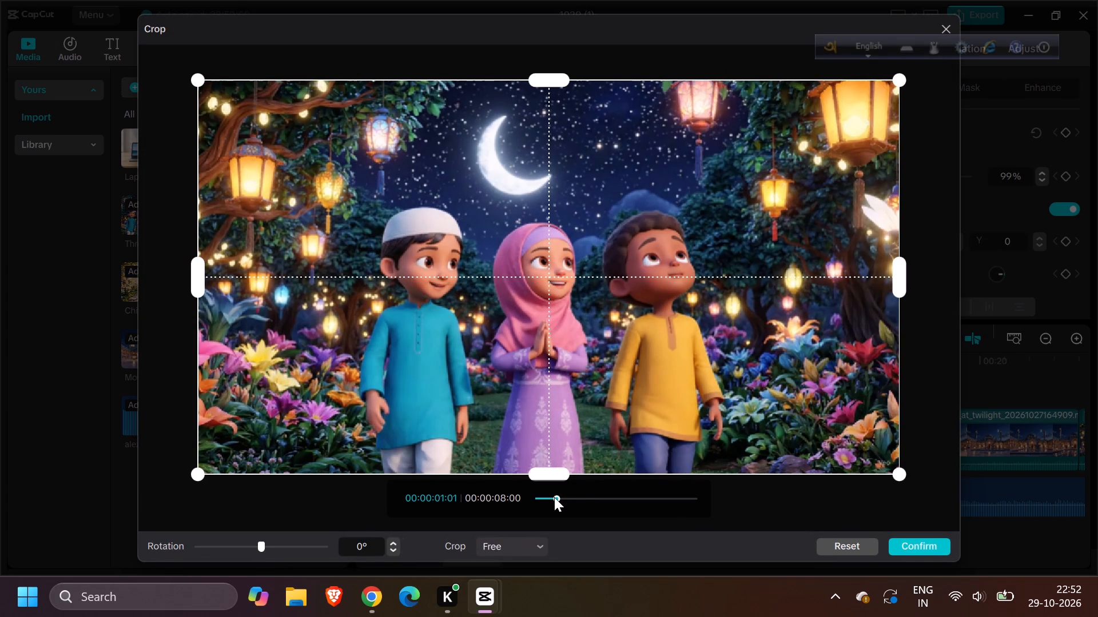
drag(554, 497, 580, 495)
double_click(580, 495)
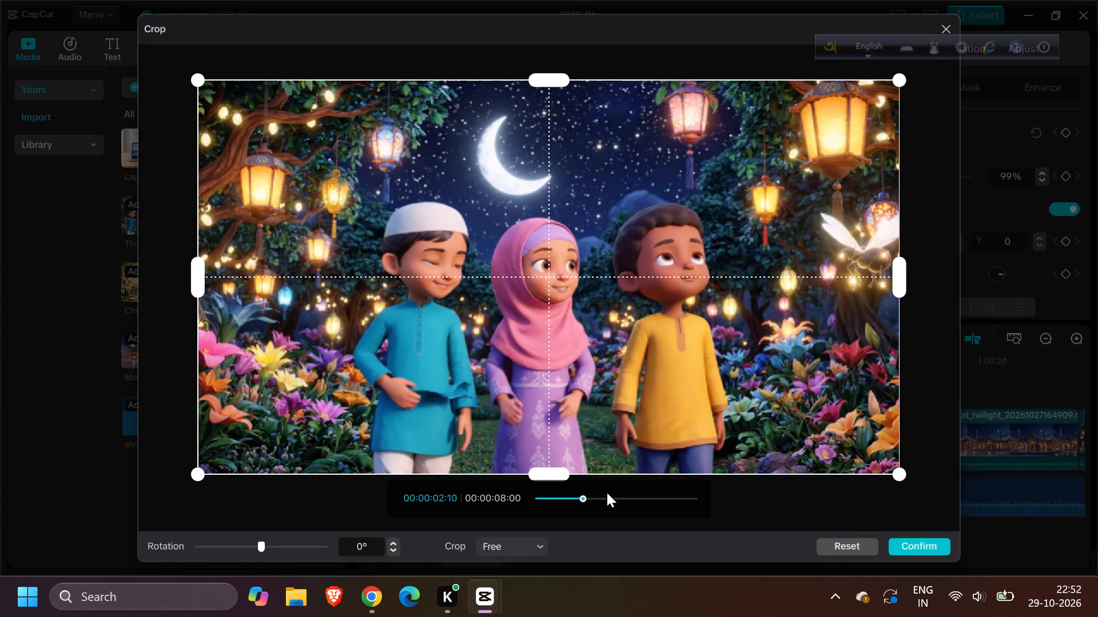
click(607, 492)
click(628, 498)
click(655, 499)
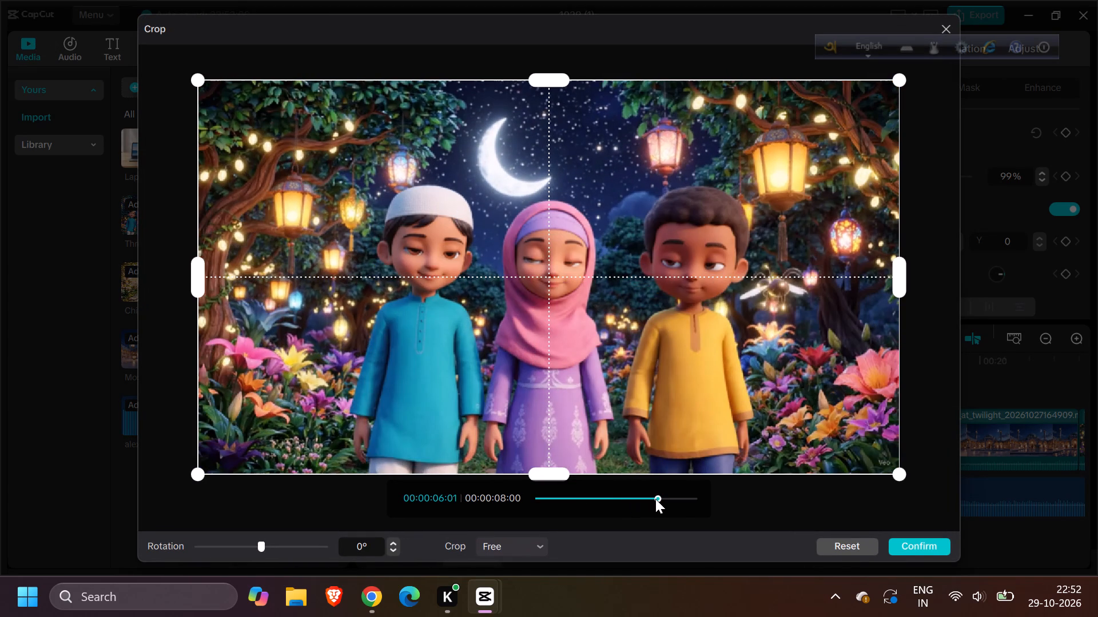
click(679, 498)
drag(679, 498, 626, 503)
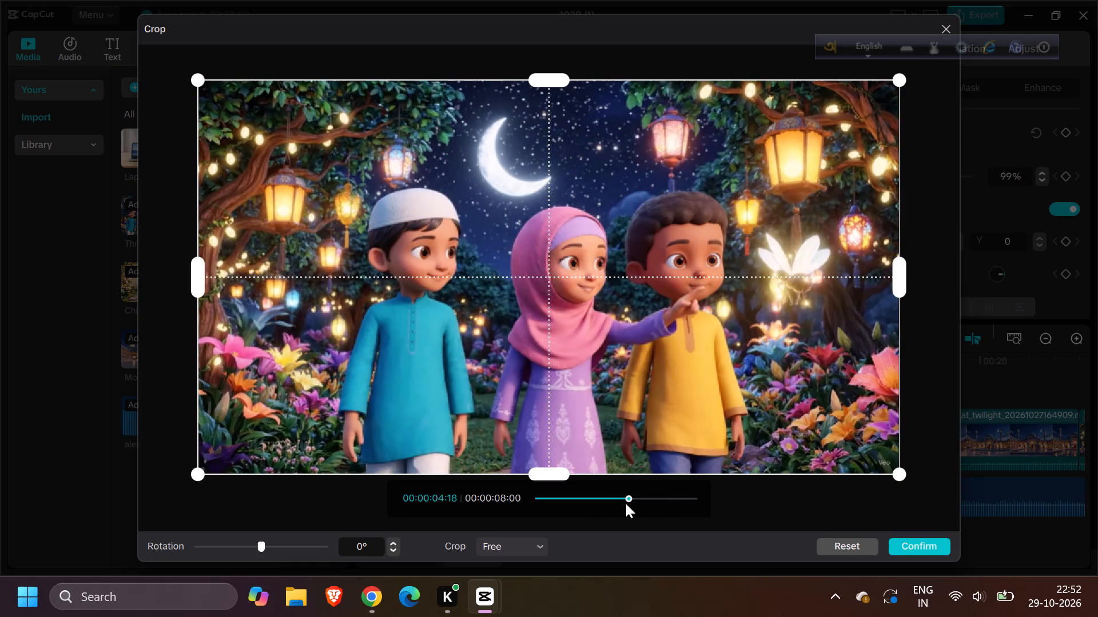
drag(626, 503, 624, 503)
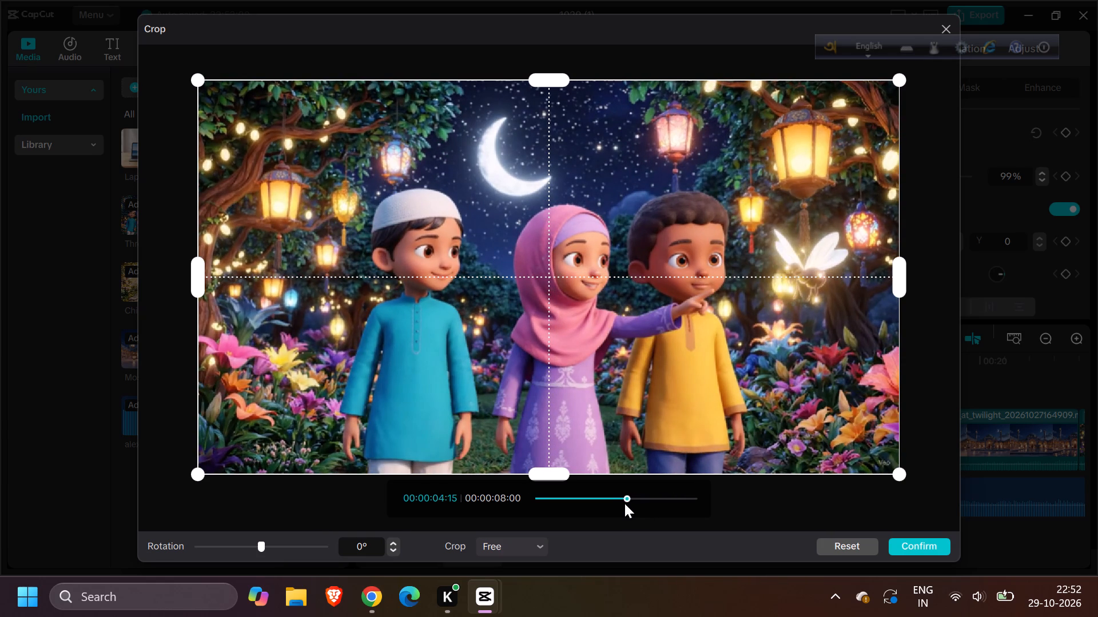
drag(624, 503, 614, 503)
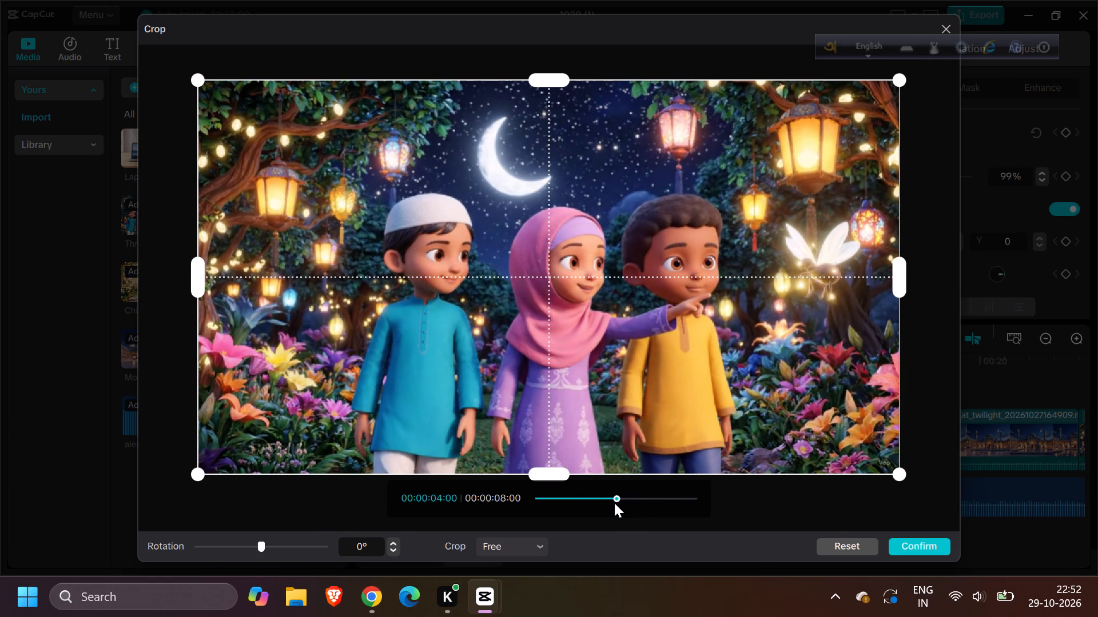
Examine the three-children clip's framing between about 00:02 and 00:04, and accept the free crop at full frame with 0° rotation.
drag(614, 503, 586, 500)
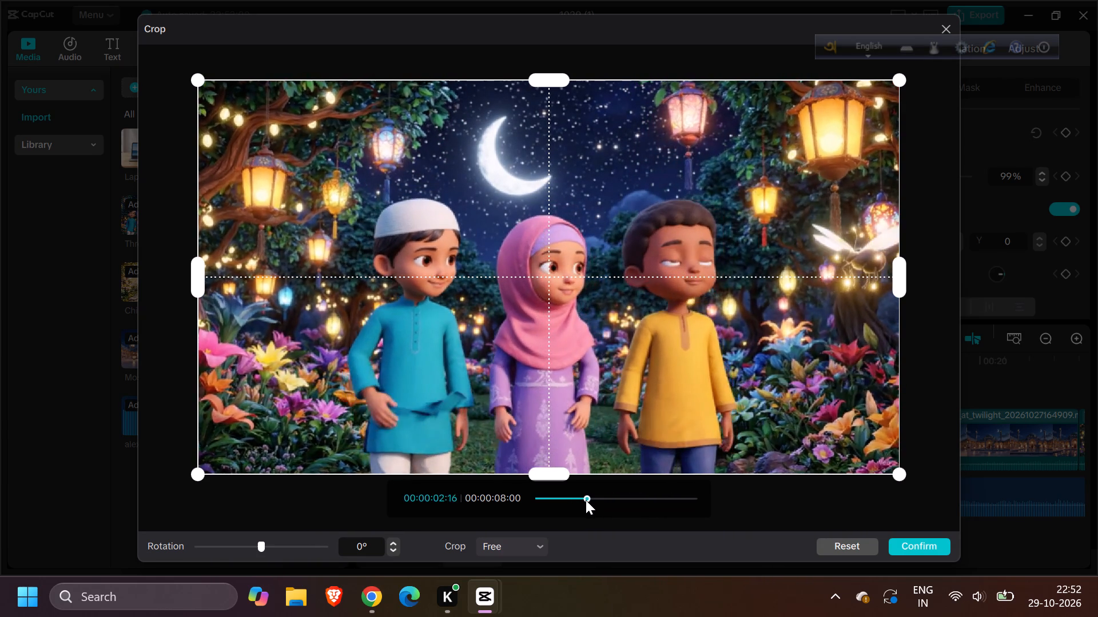
drag(586, 500, 574, 502)
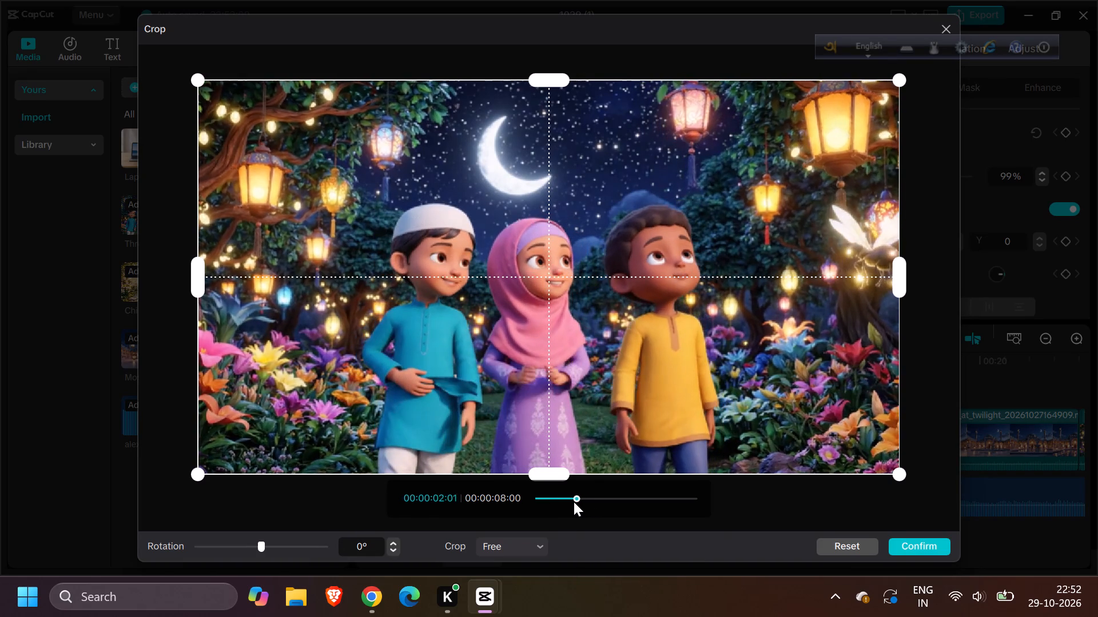
drag(574, 502, 586, 494)
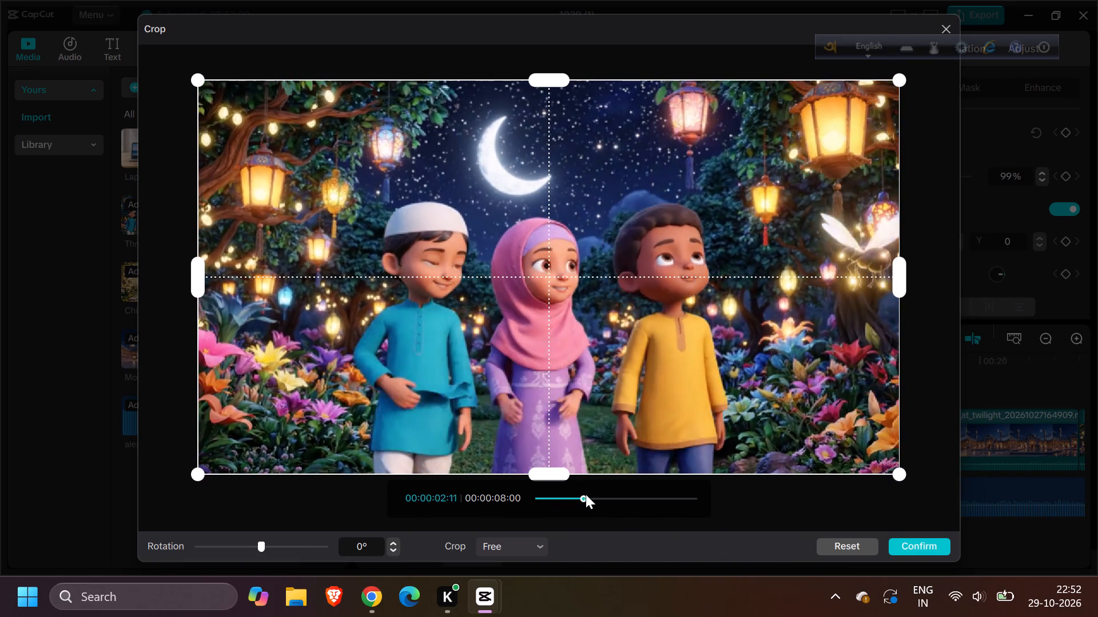
drag(586, 494, 594, 488)
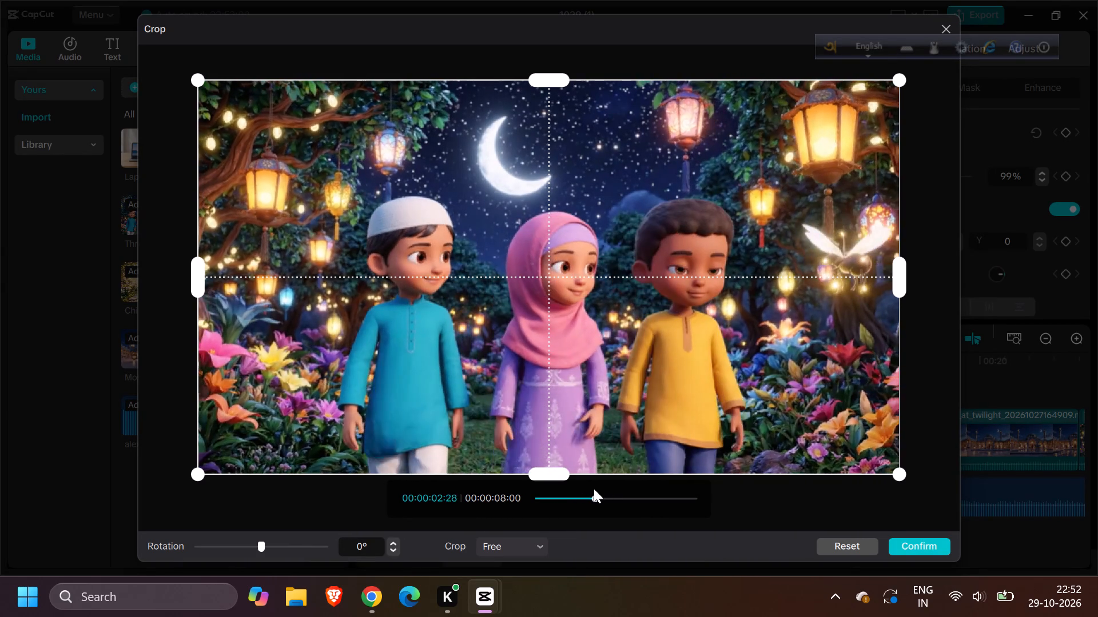
drag(594, 488, 572, 495)
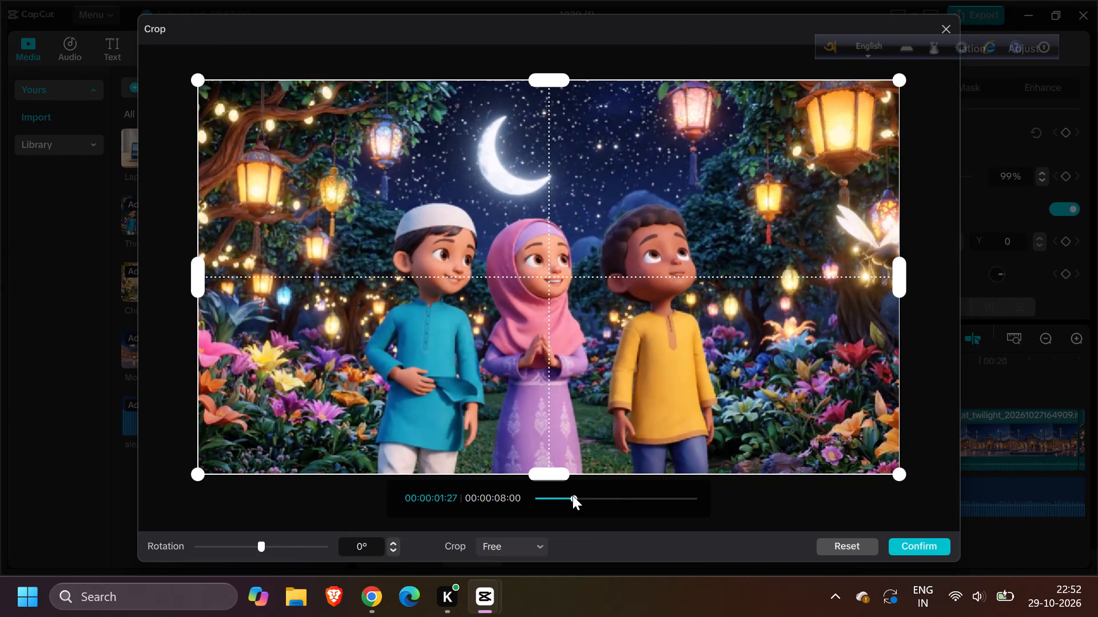
drag(572, 495, 591, 500)
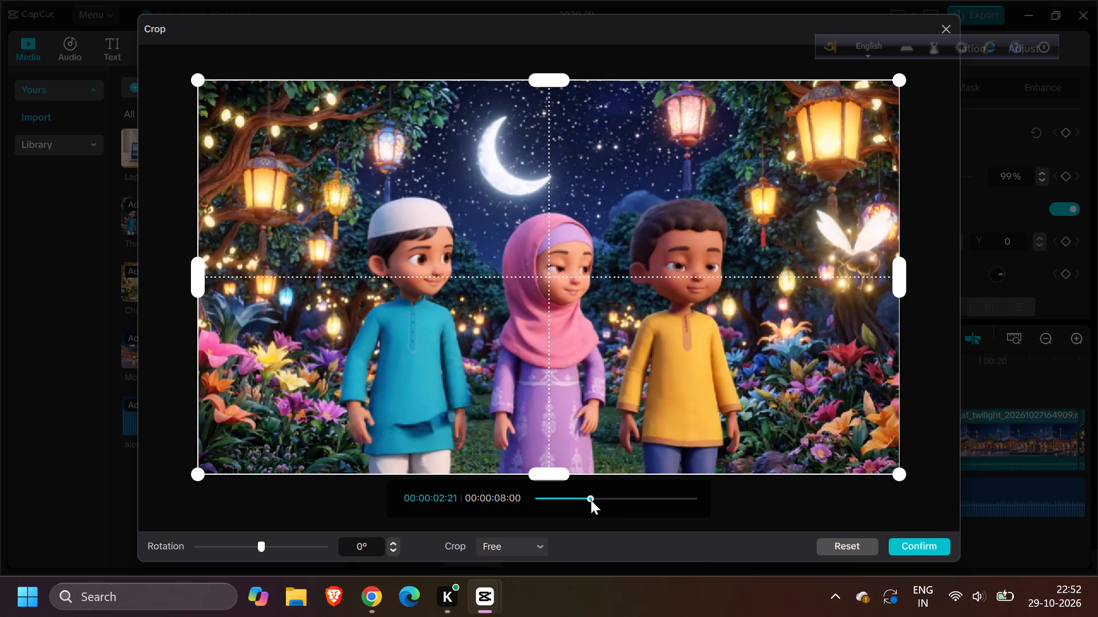
drag(591, 500, 607, 498)
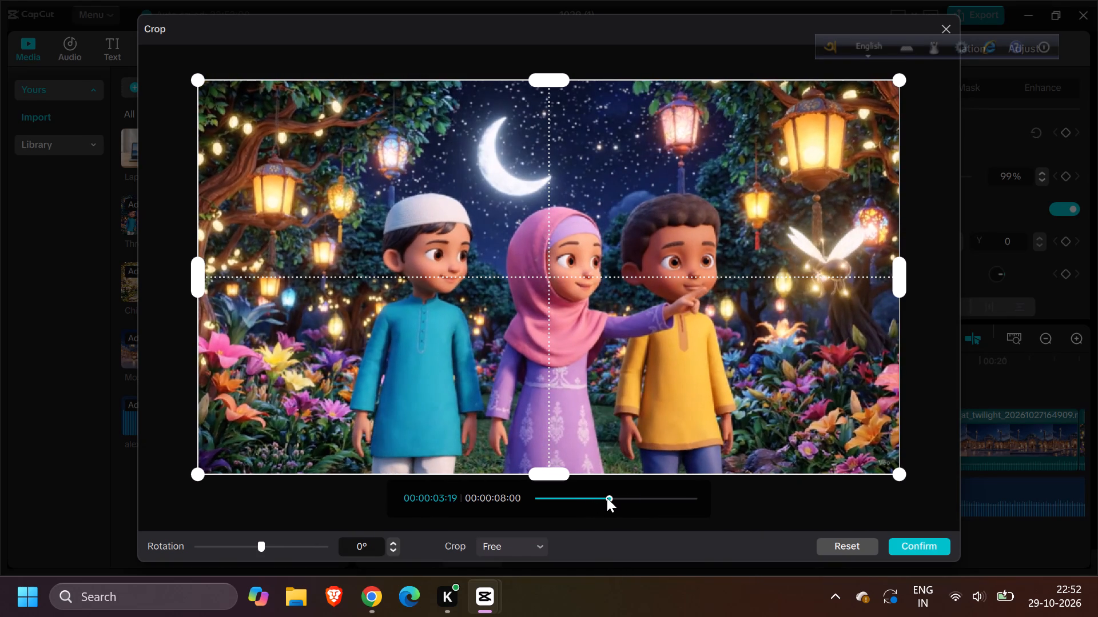
drag(607, 498, 595, 493)
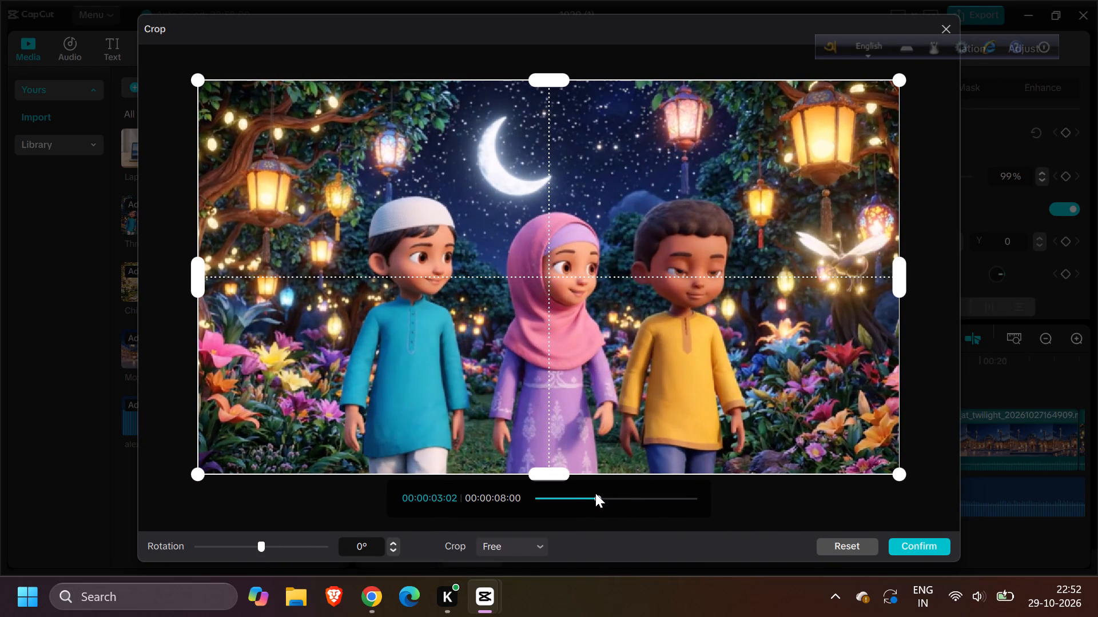
drag(595, 493, 597, 496)
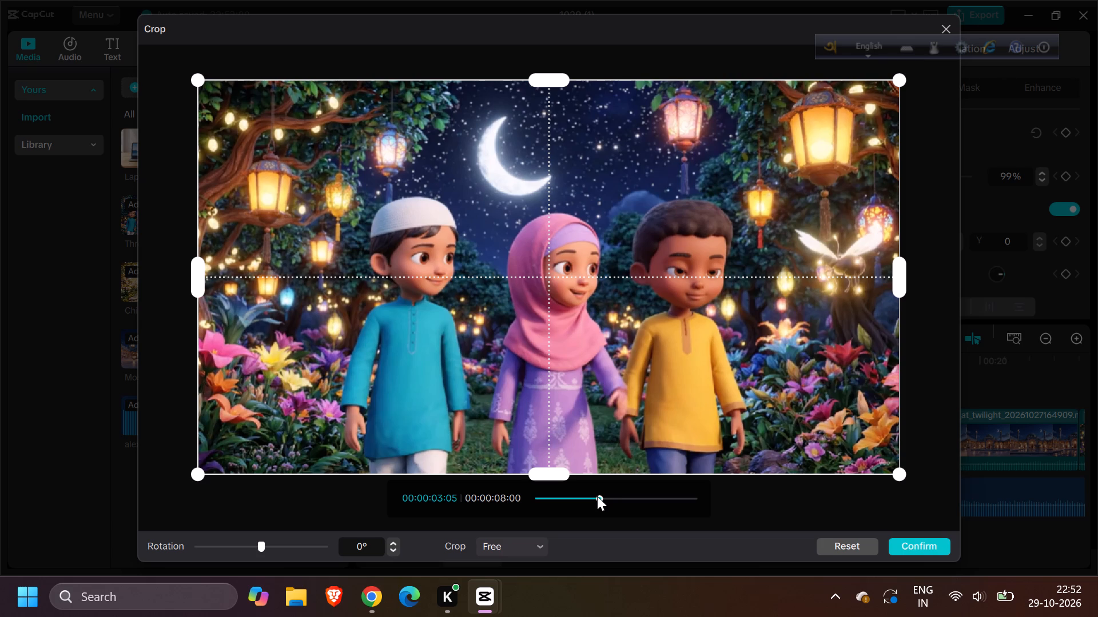
click(936, 549)
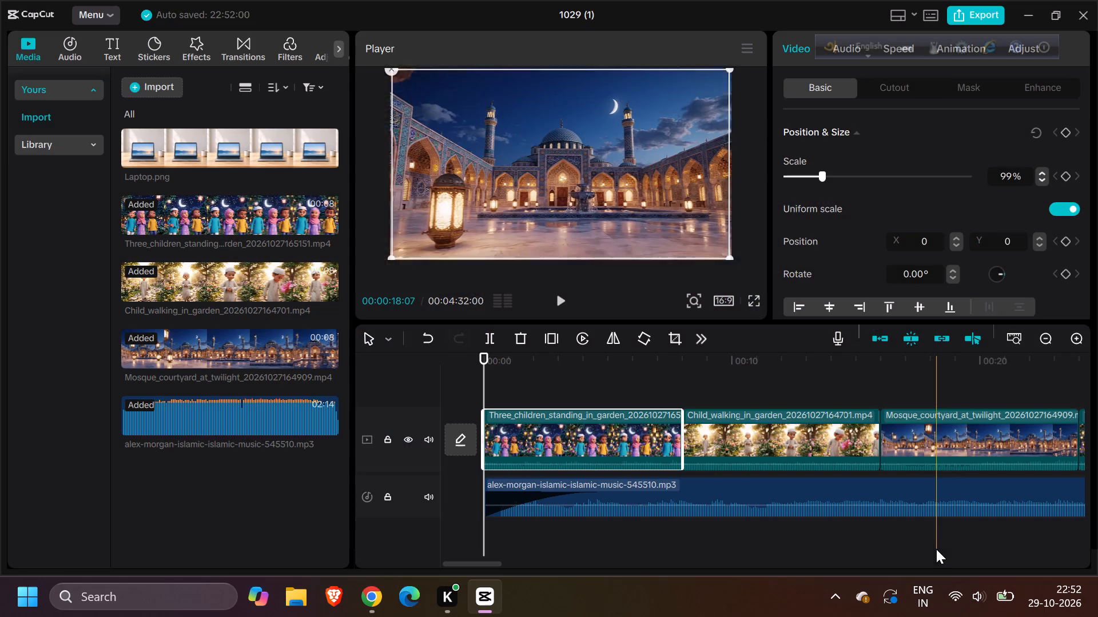
Rotate the first child-walking clip in 90° increments to 180°.
click(751, 440)
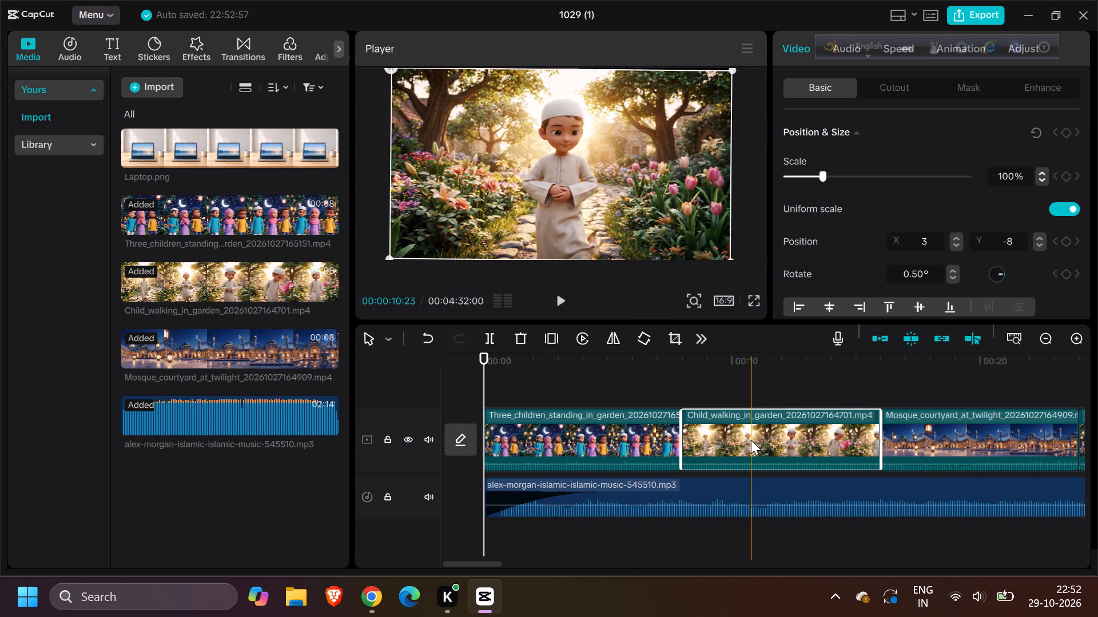
click(644, 335)
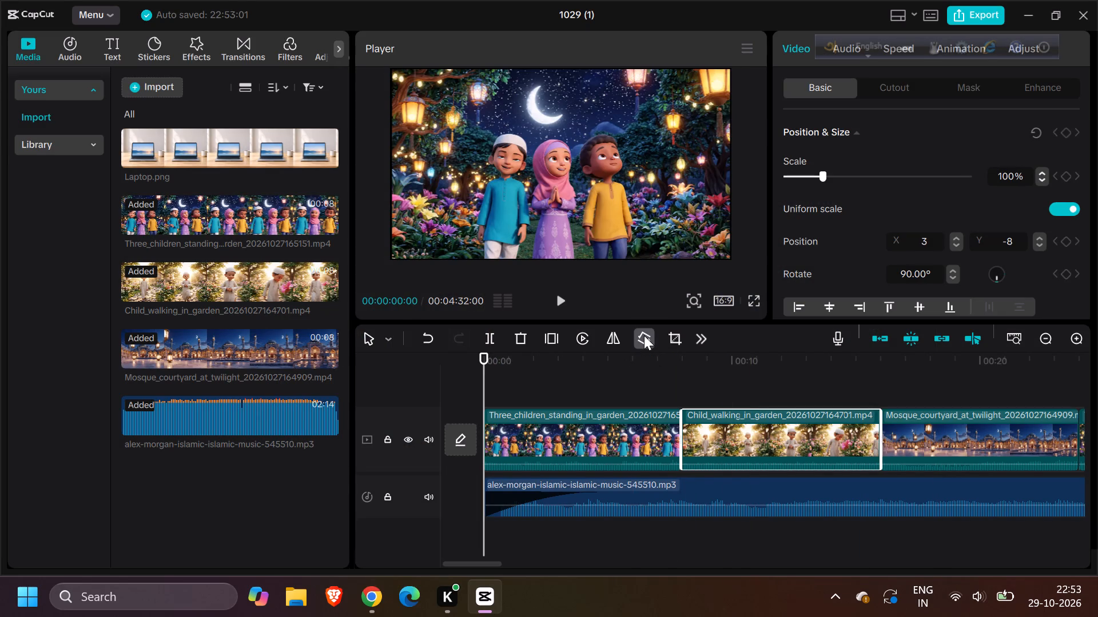
click(644, 335)
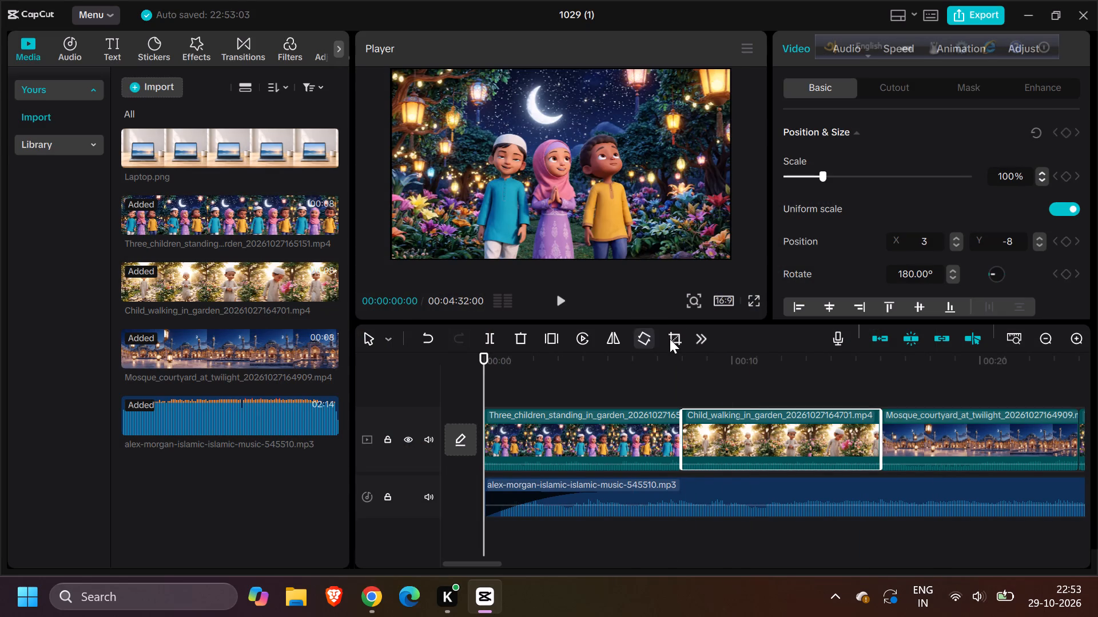
Check the first child-walking clip in the Crop tool up to about 00:04 and accept the full frame uncropped.
click(676, 339)
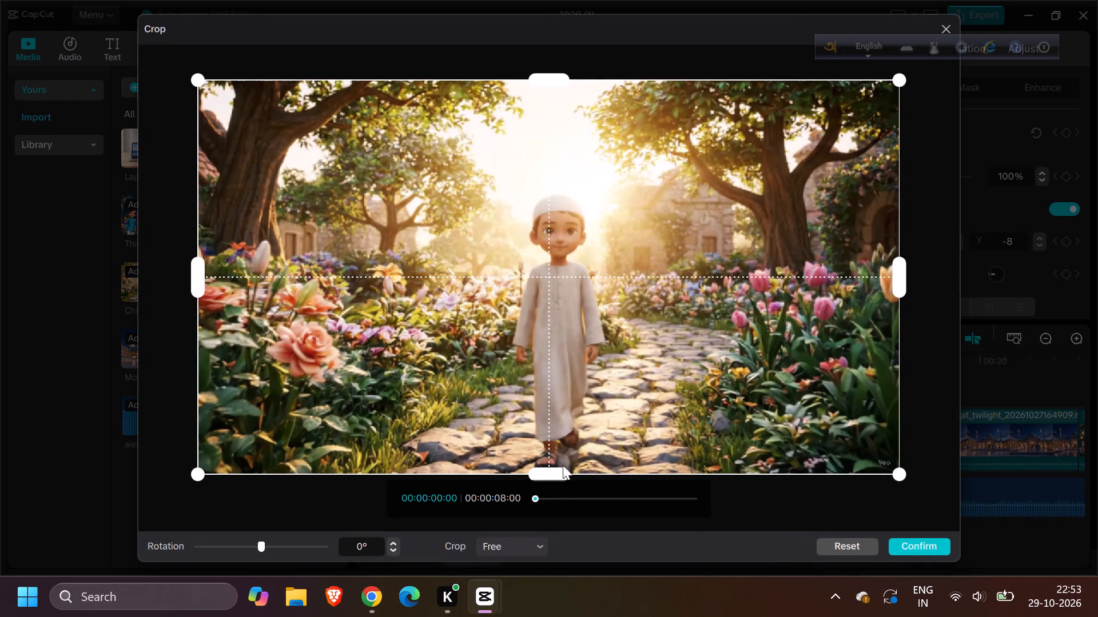
click(559, 500)
drag(559, 500, 616, 500)
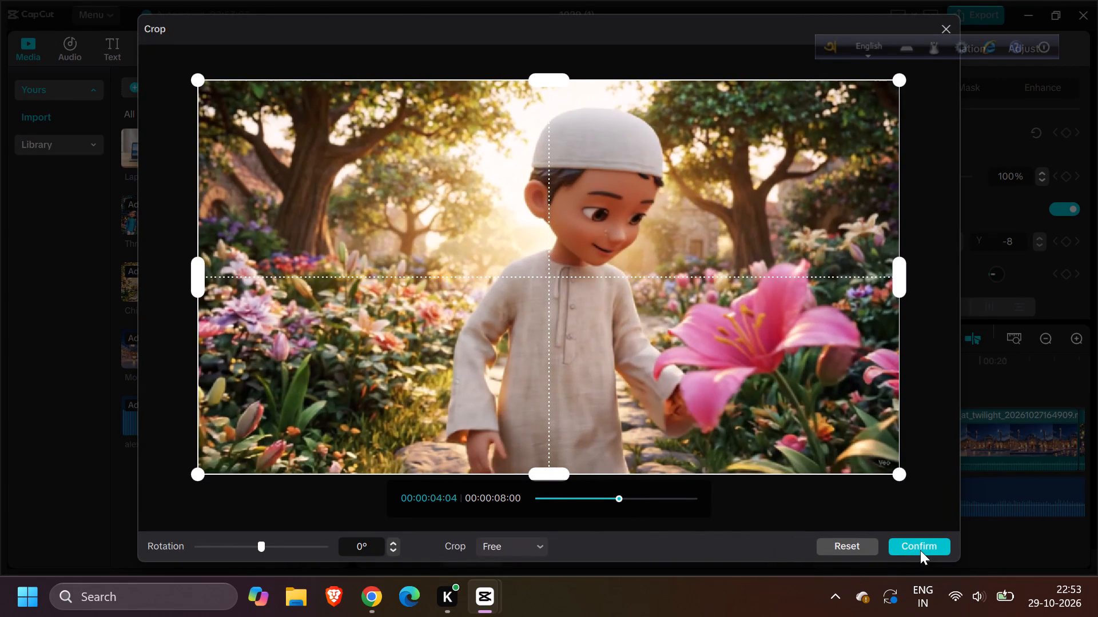
click(920, 550)
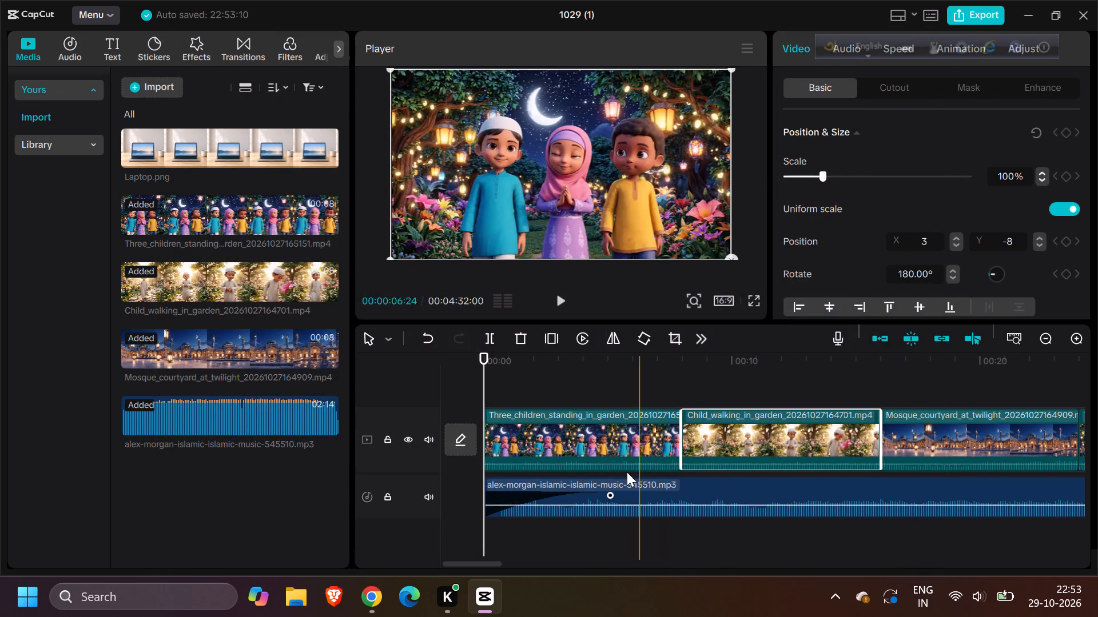
Check the first mosque courtyard clip in the Crop tool through to its end at 00:08 and accept the full frame uncropped.
click(607, 459)
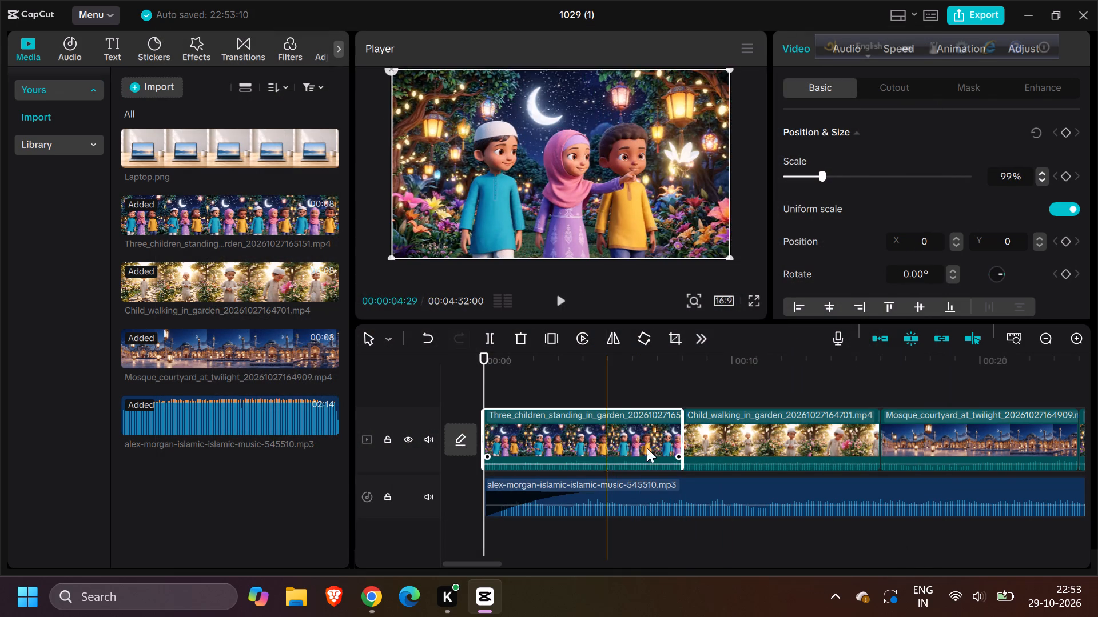
click(970, 444)
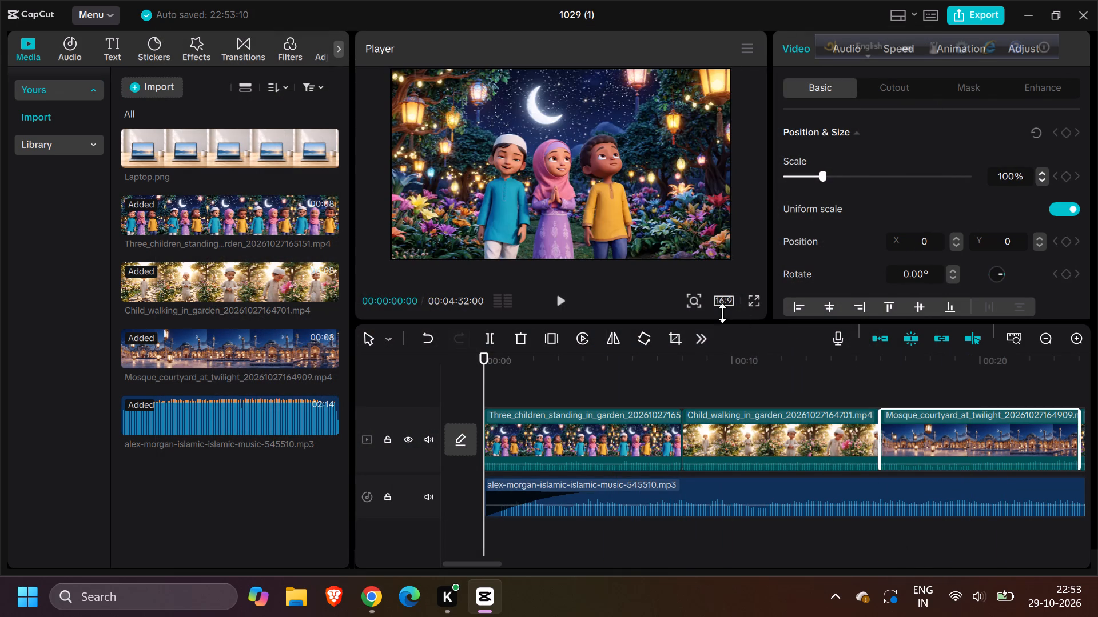
click(679, 345)
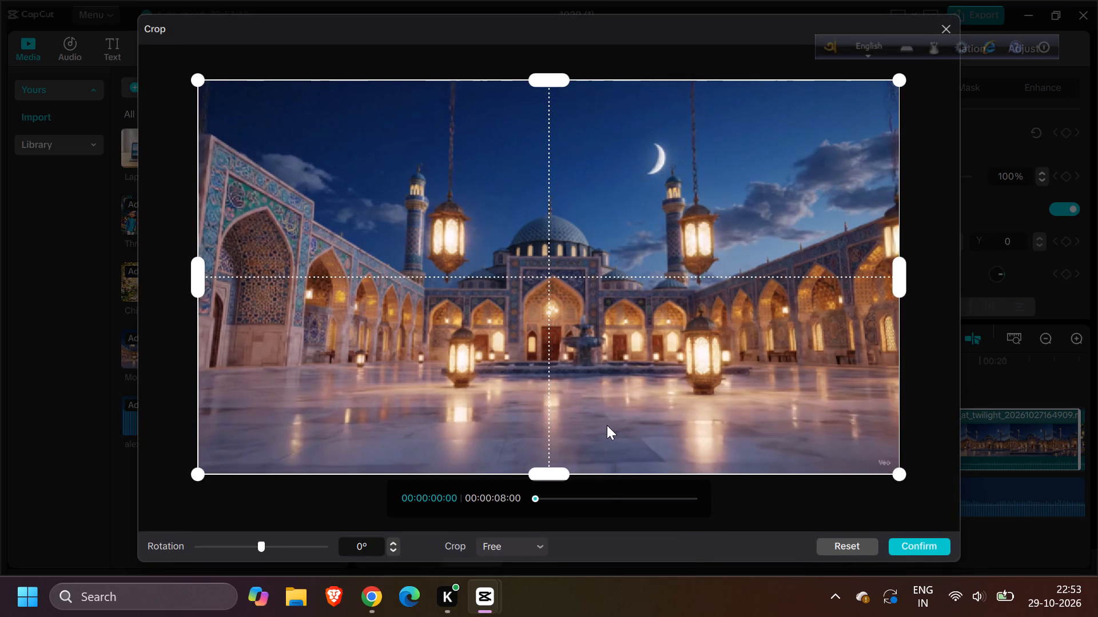
click(612, 498)
triple_click(612, 498)
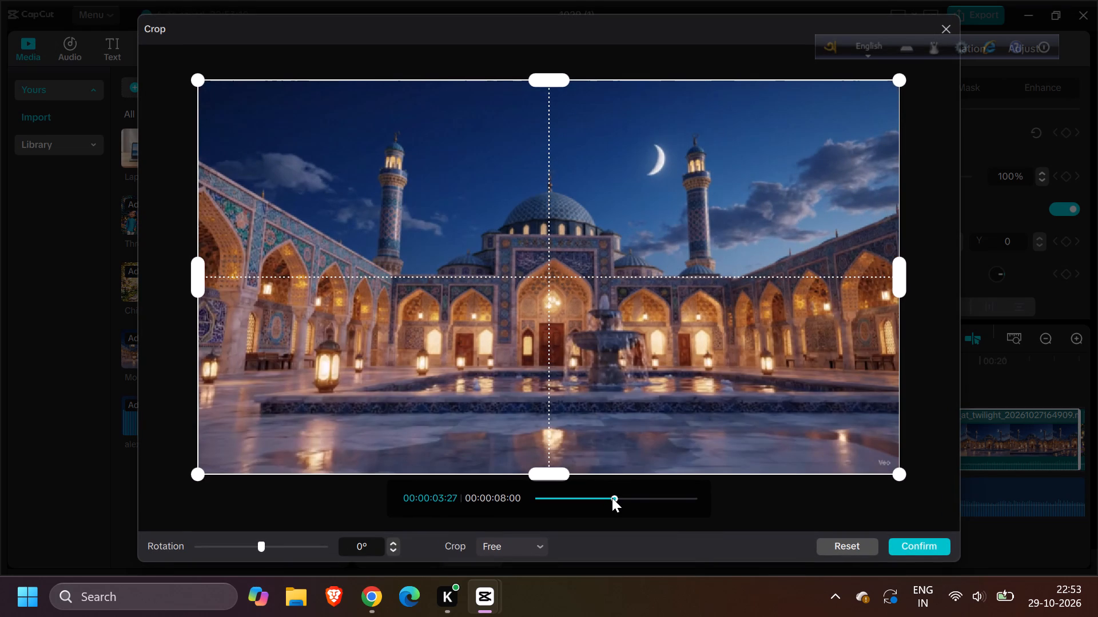
drag(612, 498, 711, 507)
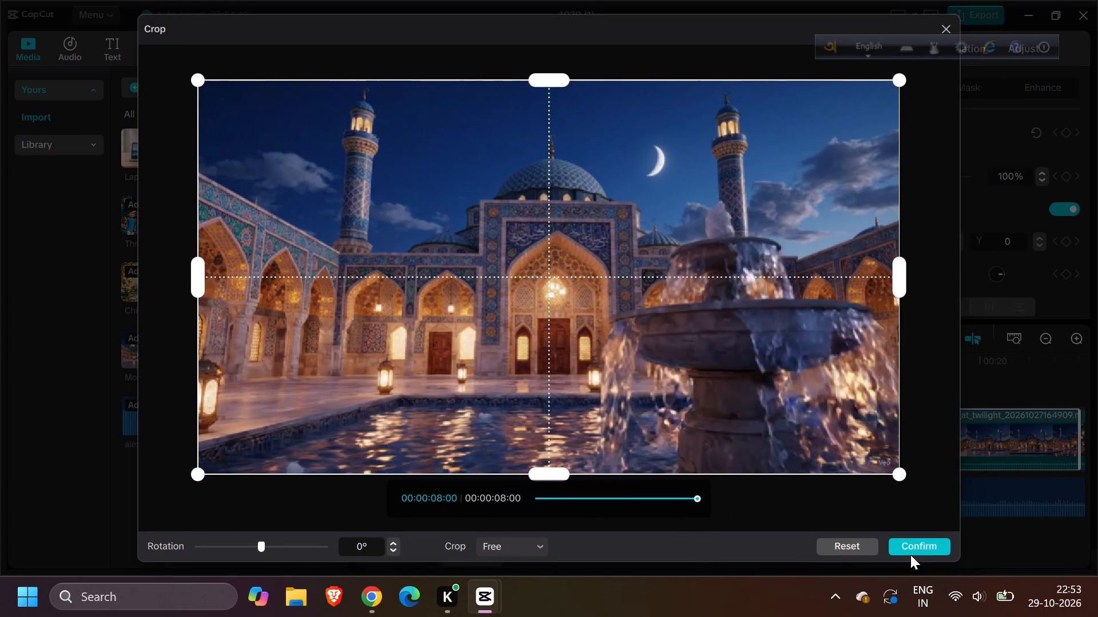
click(912, 548)
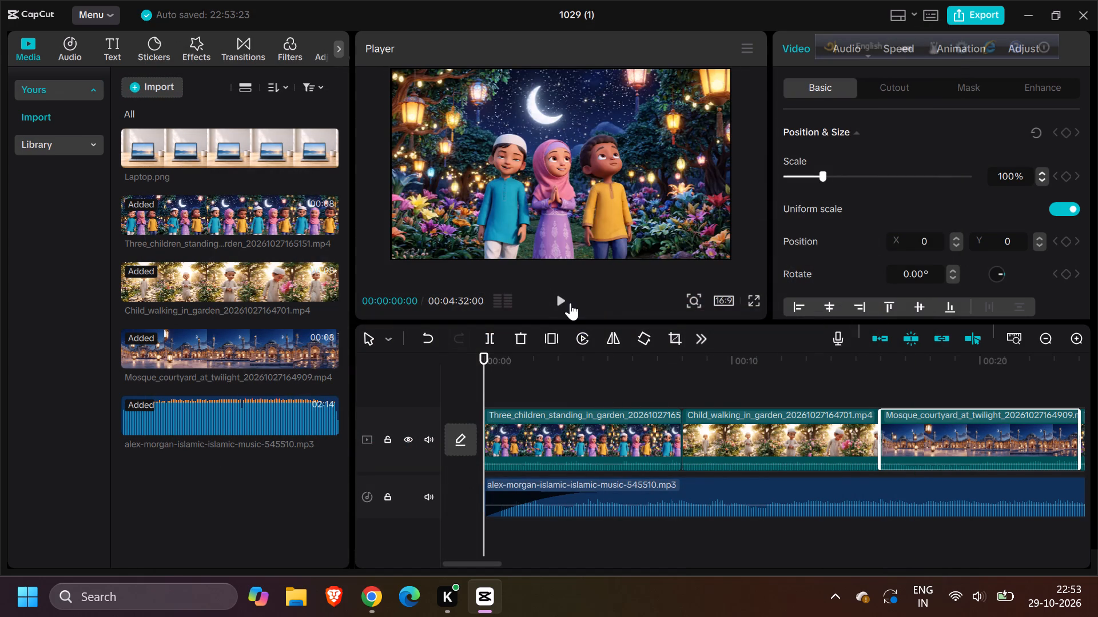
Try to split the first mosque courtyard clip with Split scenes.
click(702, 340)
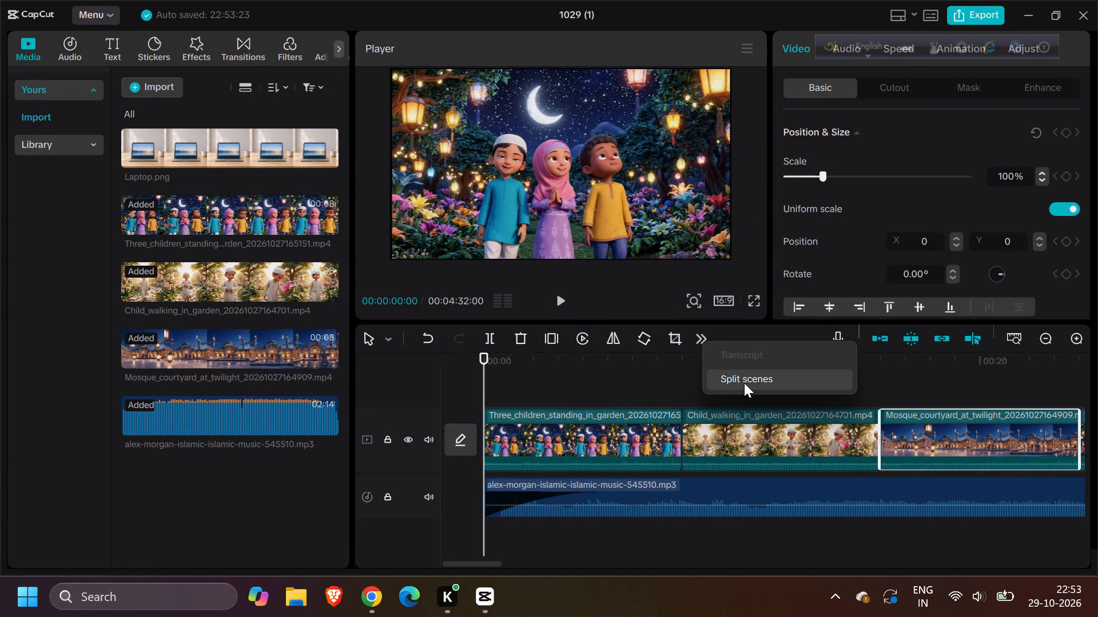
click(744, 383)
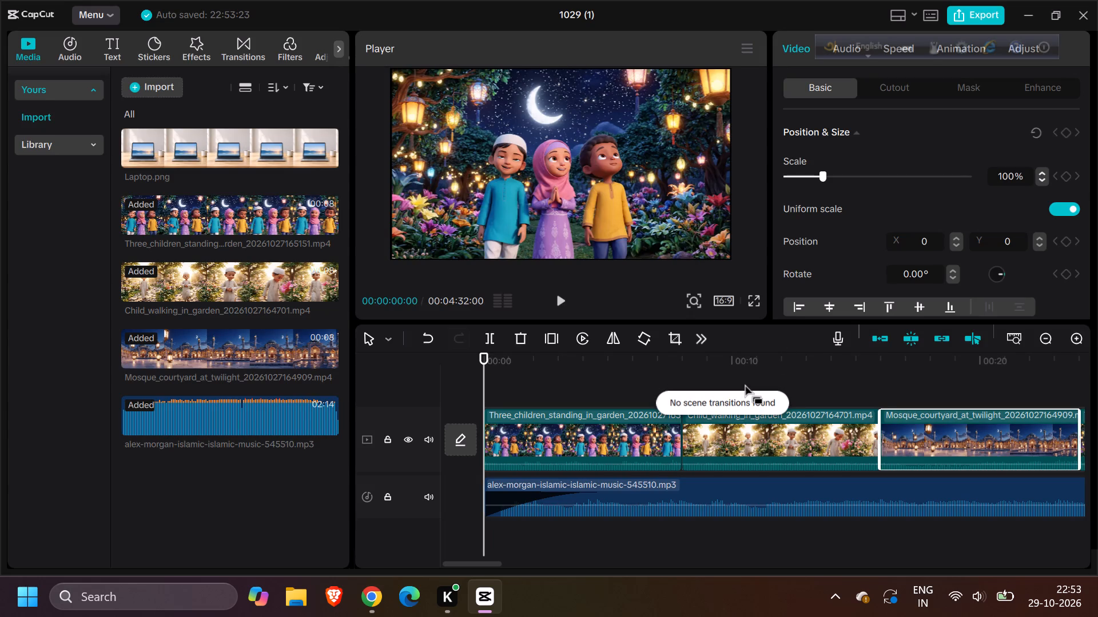
Select the first child-walking clip in the timeline.
click(794, 439)
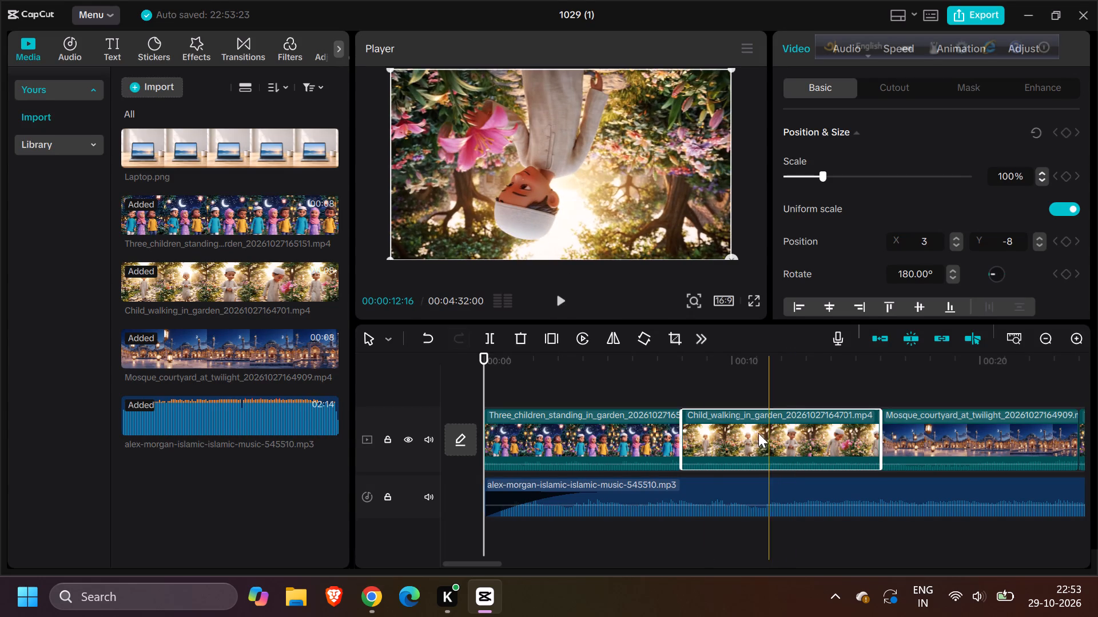
Play the assembled sequence from the start to about 00:32 to review the clips, and return the playhead to the beginning.
click(558, 300)
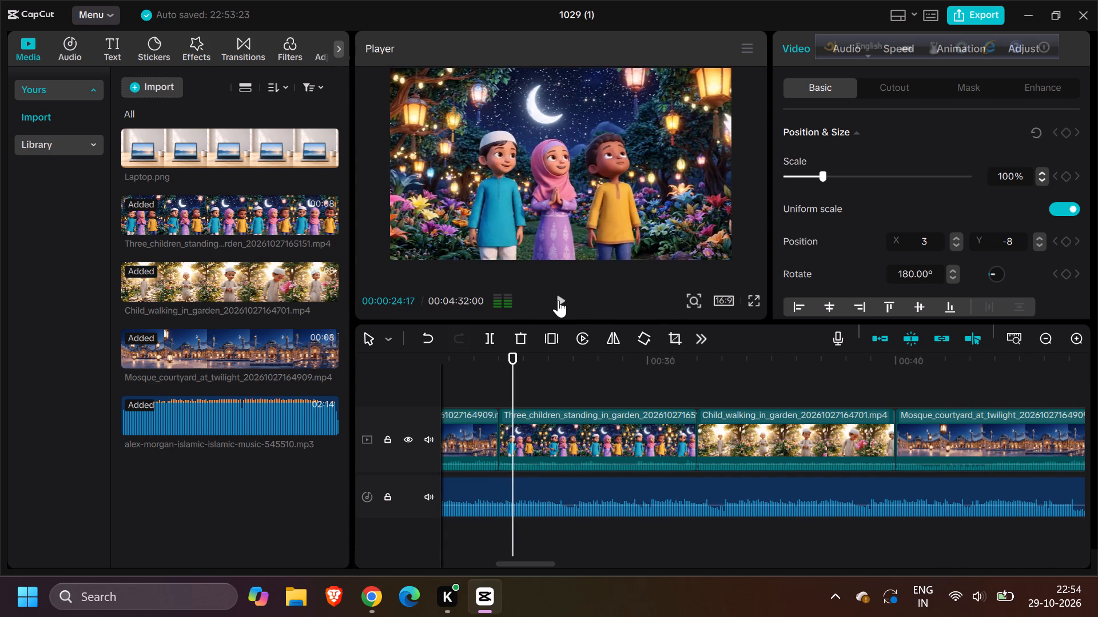
click(621, 428)
click(727, 444)
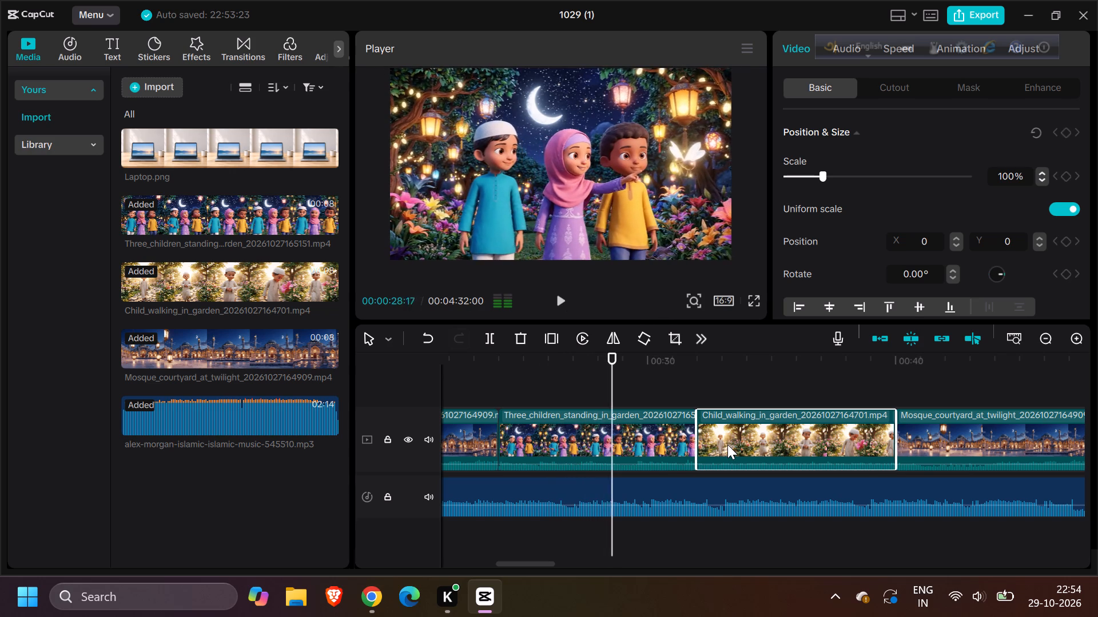
scroll(682, 442, right, 3)
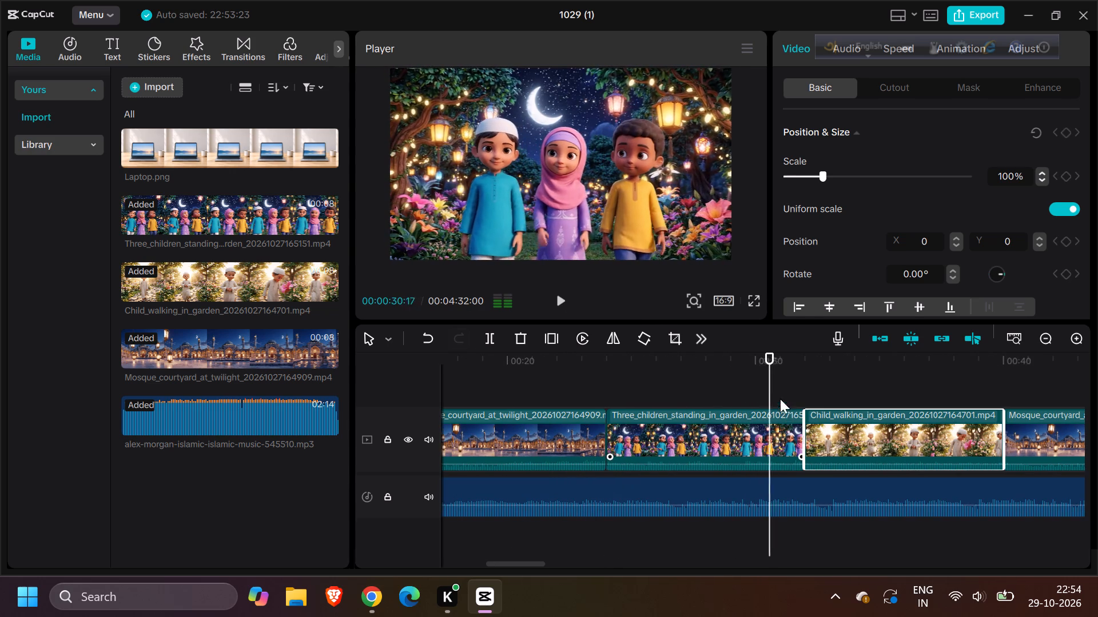
drag(772, 392, 447, 390)
click(555, 307)
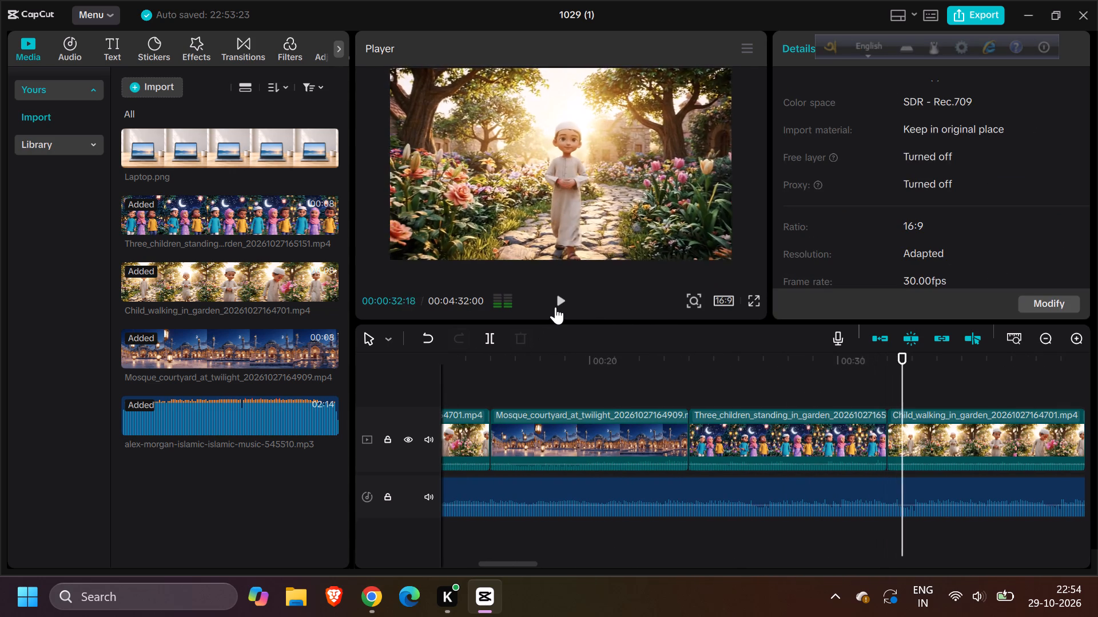
drag(904, 390, 840, 384)
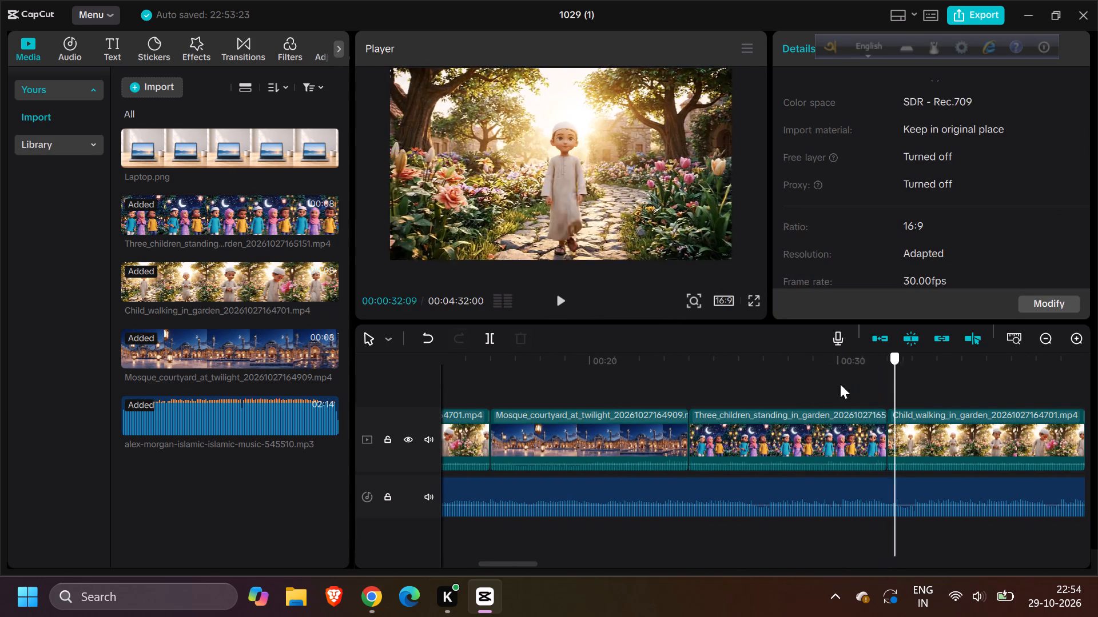
drag(840, 384, 407, 391)
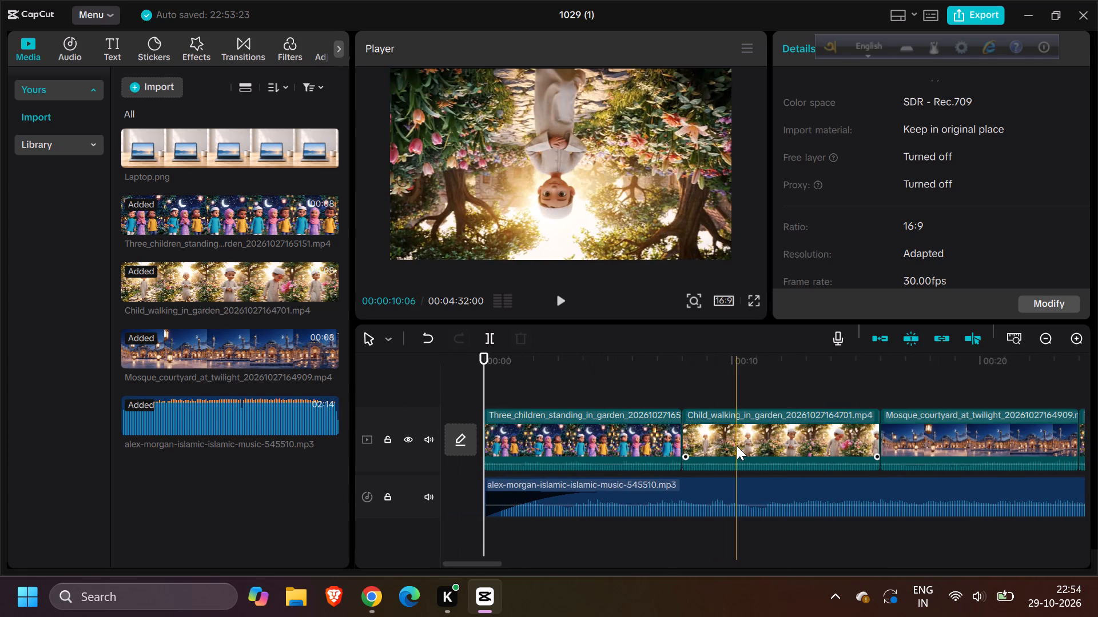
Check the first child-walking clip in the Crop tool through to its end at 00:08 and accept the full frame uncropped.
click(737, 446)
click(671, 340)
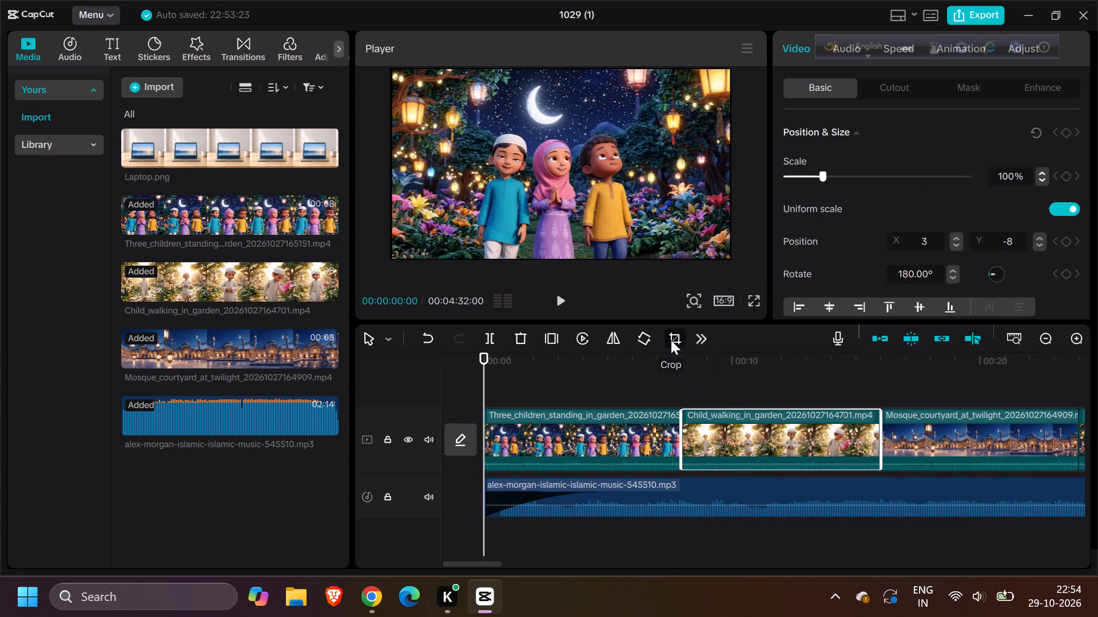
click(566, 483)
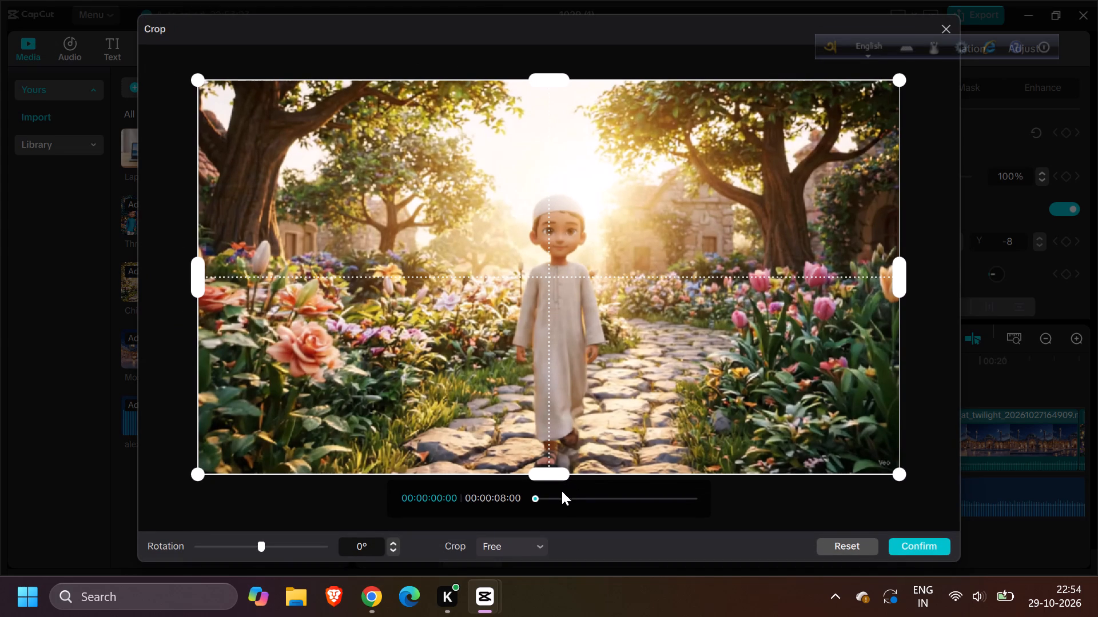
drag(544, 497, 730, 496)
click(922, 549)
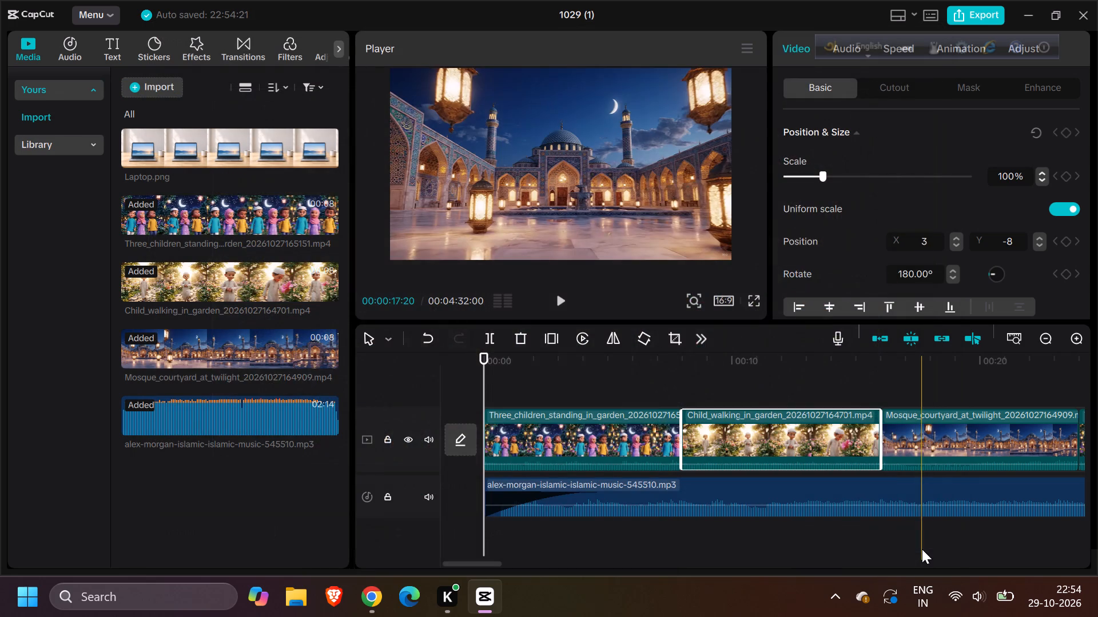